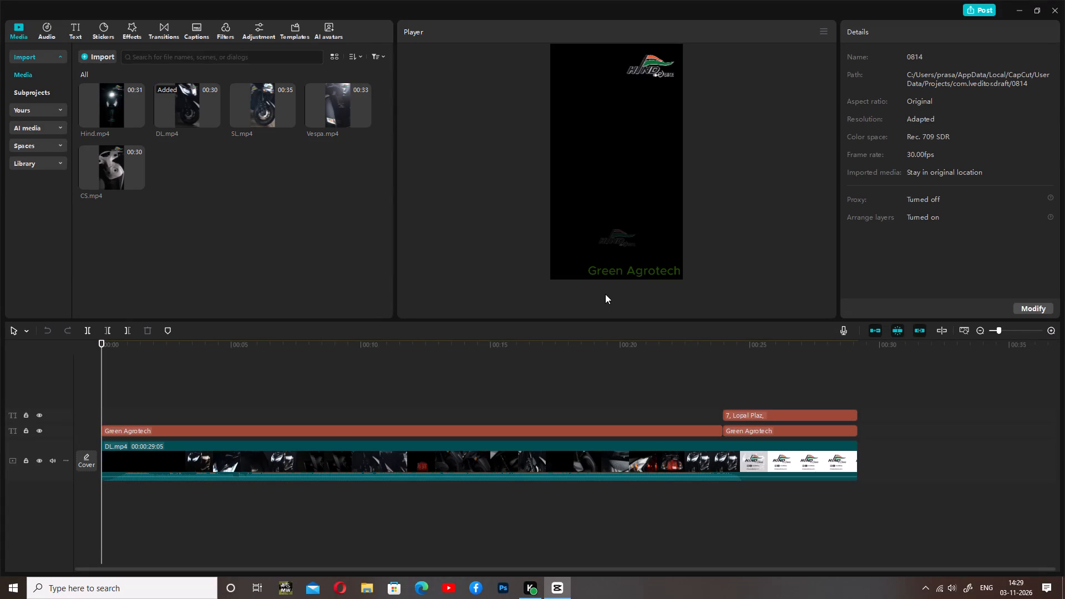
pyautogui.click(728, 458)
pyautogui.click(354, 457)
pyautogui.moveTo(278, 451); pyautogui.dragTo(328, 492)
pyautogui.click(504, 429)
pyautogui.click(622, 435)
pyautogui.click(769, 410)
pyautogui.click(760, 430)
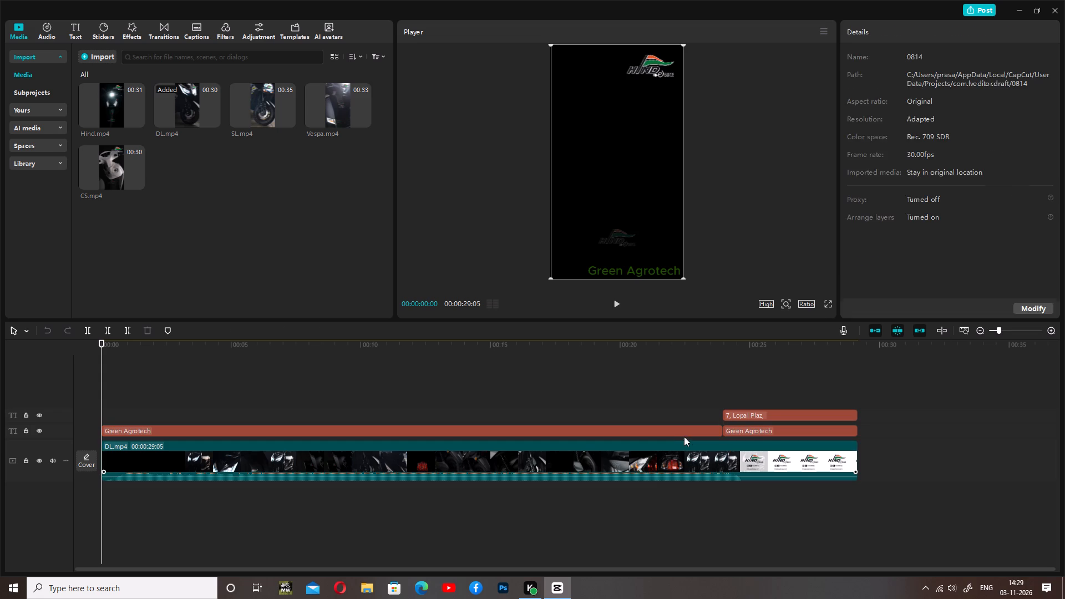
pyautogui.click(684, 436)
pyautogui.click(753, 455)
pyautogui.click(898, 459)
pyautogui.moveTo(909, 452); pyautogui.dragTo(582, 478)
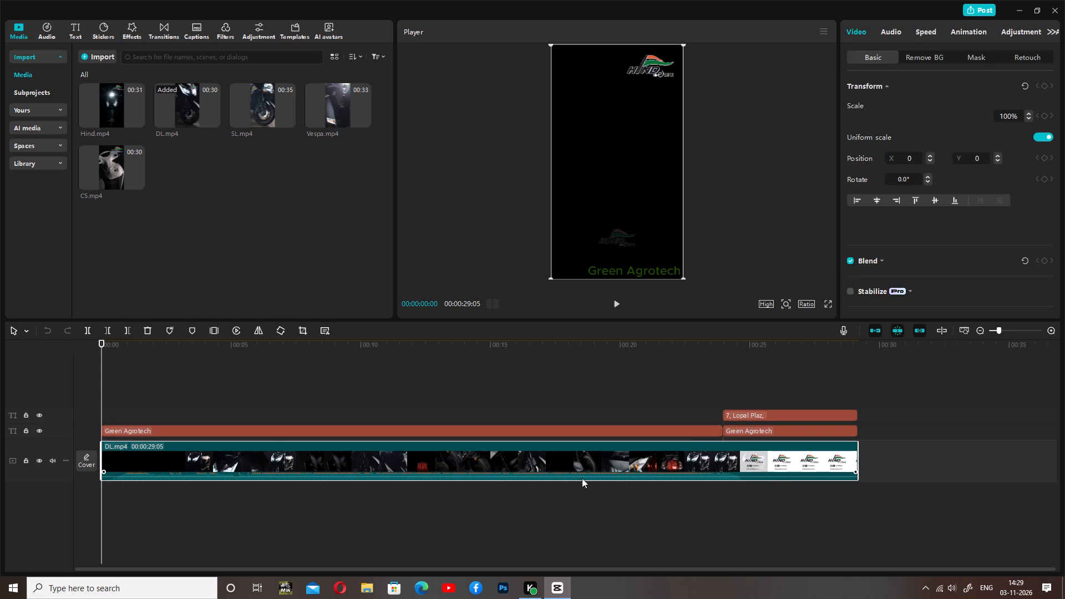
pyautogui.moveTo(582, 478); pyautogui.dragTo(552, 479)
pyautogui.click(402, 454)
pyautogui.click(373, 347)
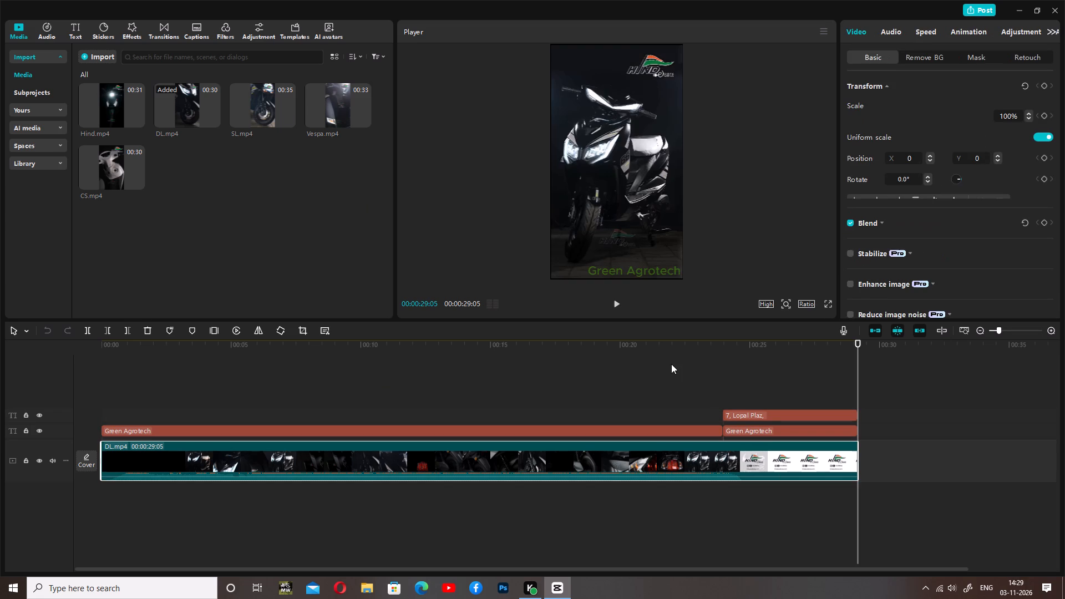
# Delete the DL.mp4 clip and all the text clips above it, leaving the timeline empty.
pyautogui.click(789, 463)
pyautogui.click(448, 464)
pyautogui.rightClick(448, 463)
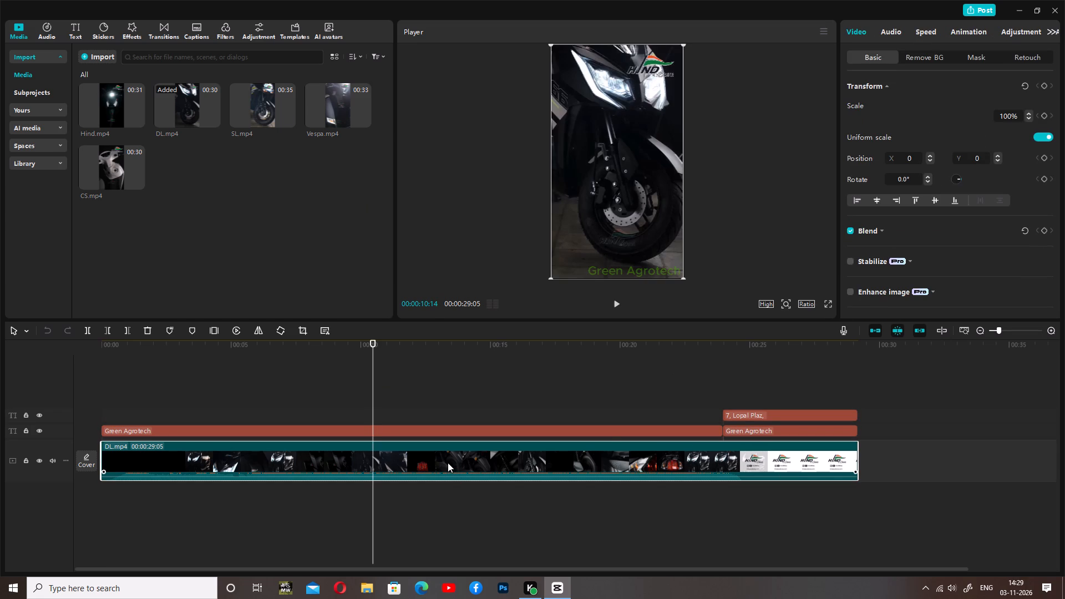
pyautogui.click(503, 206)
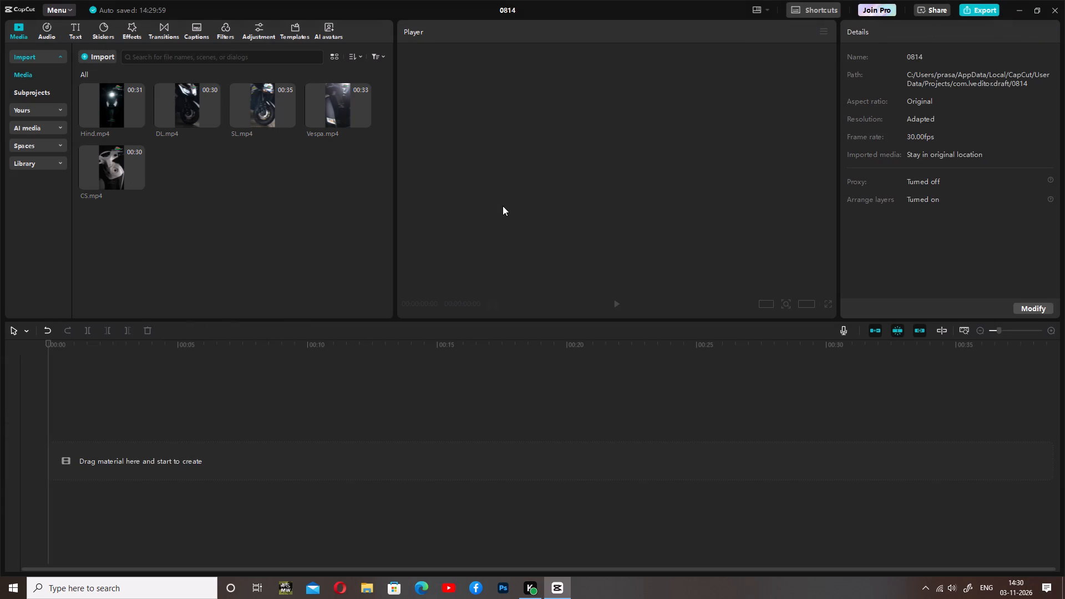
pyautogui.click(113, 428)
# Place Hind.mp4, DL.mp4, SL.mp4, Vespa.mp4 and CS.mp4 end to end on the timeline, in that order.
pyautogui.moveTo(126, 103); pyautogui.dragTo(71, 459)
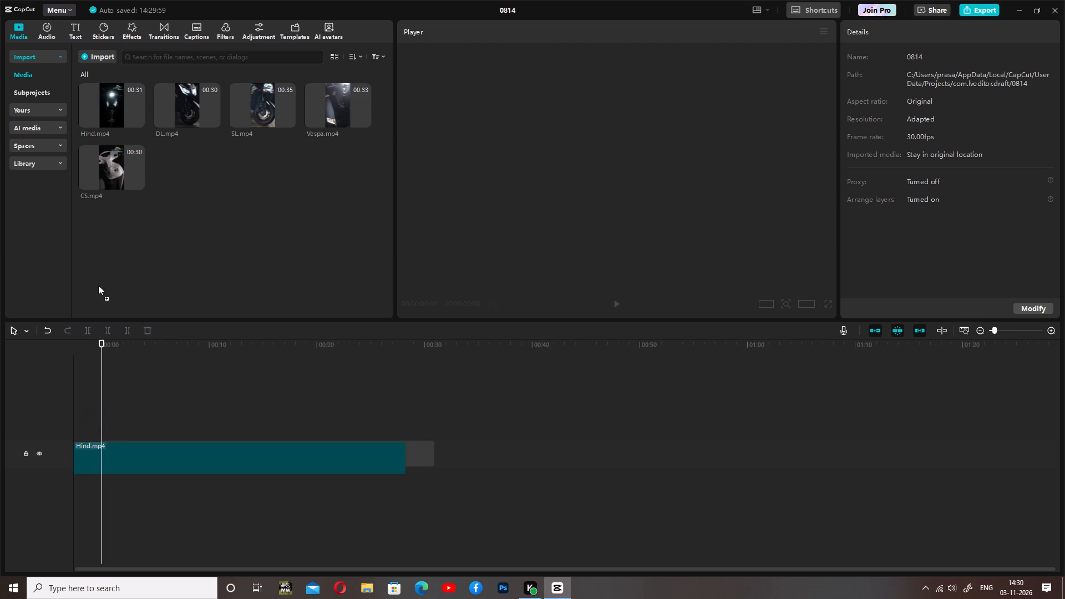
pyautogui.moveTo(195, 103); pyautogui.dragTo(416, 458)
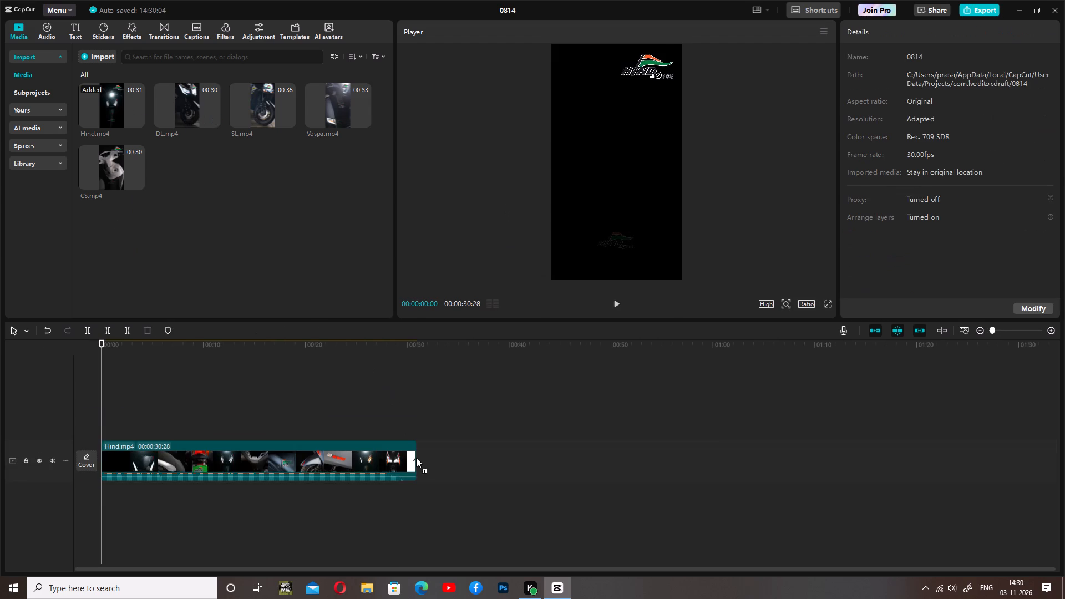
pyautogui.moveTo(416, 458); pyautogui.dragTo(418, 460)
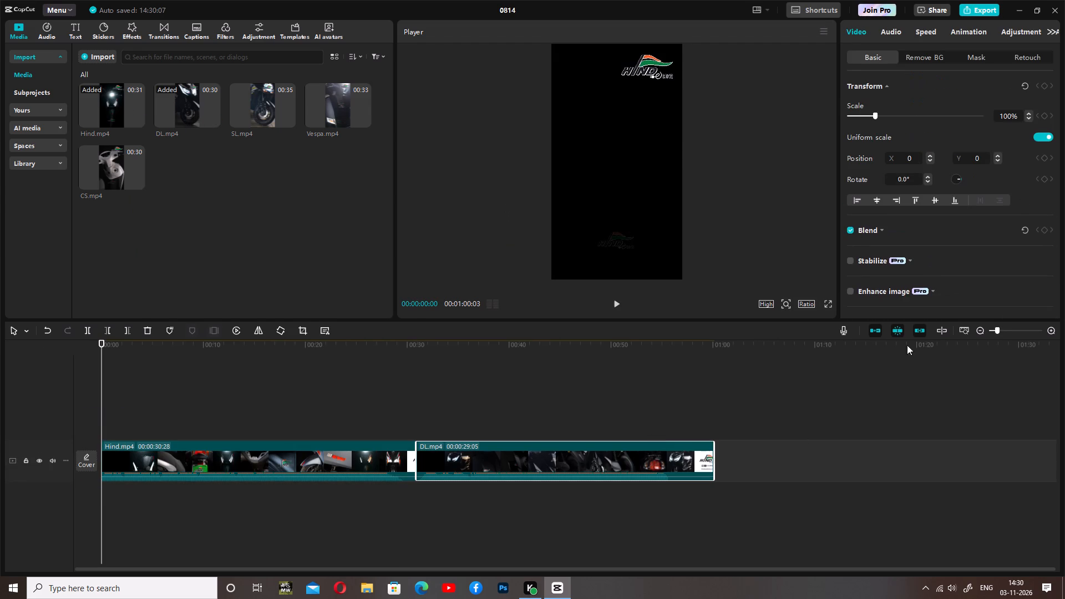
pyautogui.click(997, 331)
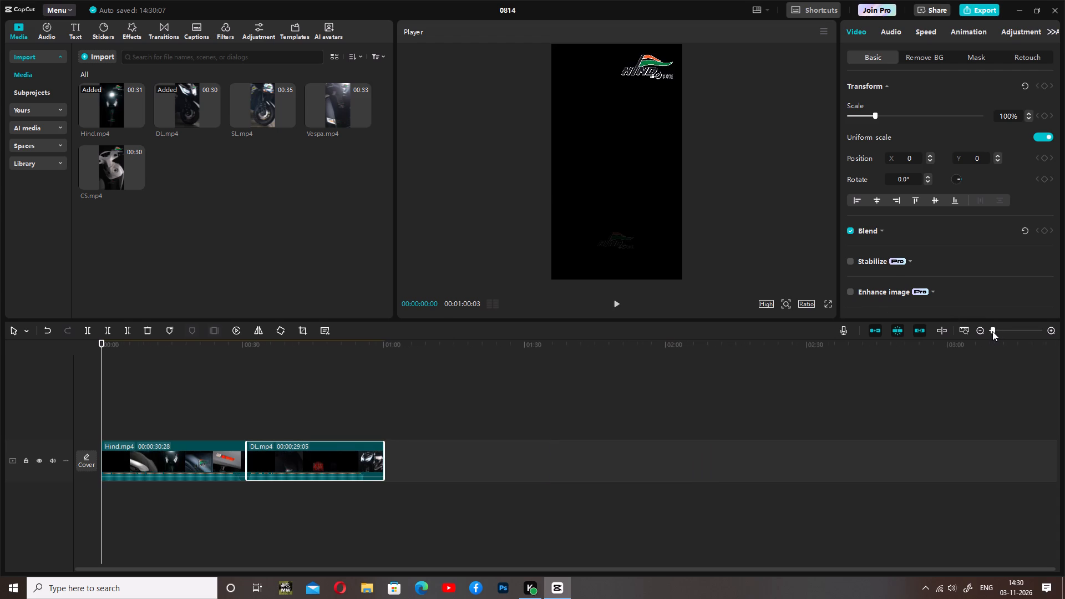
pyautogui.moveTo(260, 103); pyautogui.dragTo(407, 460)
pyautogui.moveTo(328, 101); pyautogui.dragTo(454, 228)
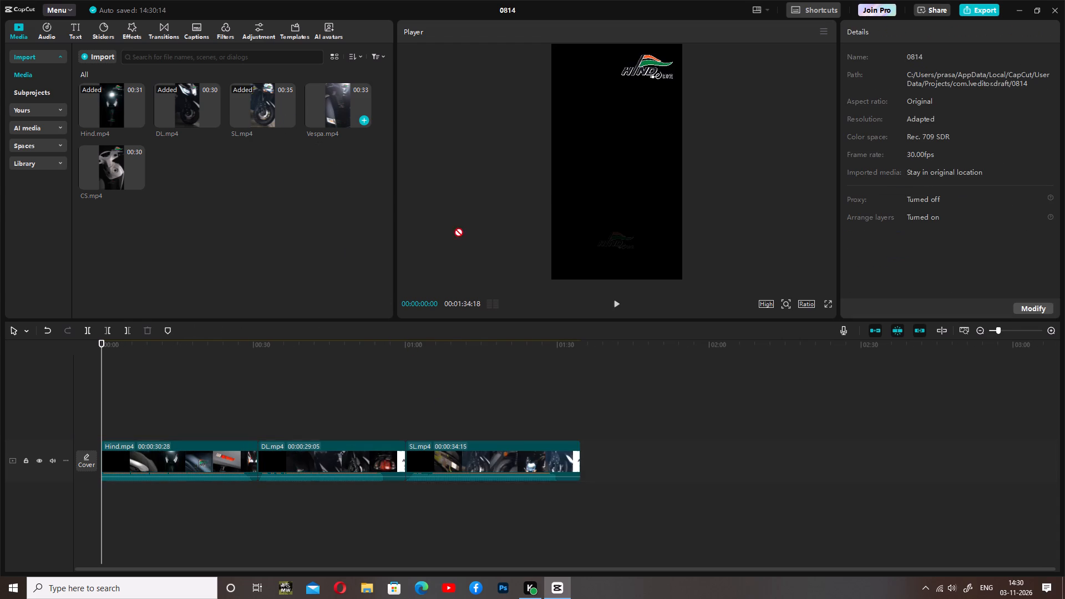
pyautogui.moveTo(454, 228); pyautogui.dragTo(581, 460)
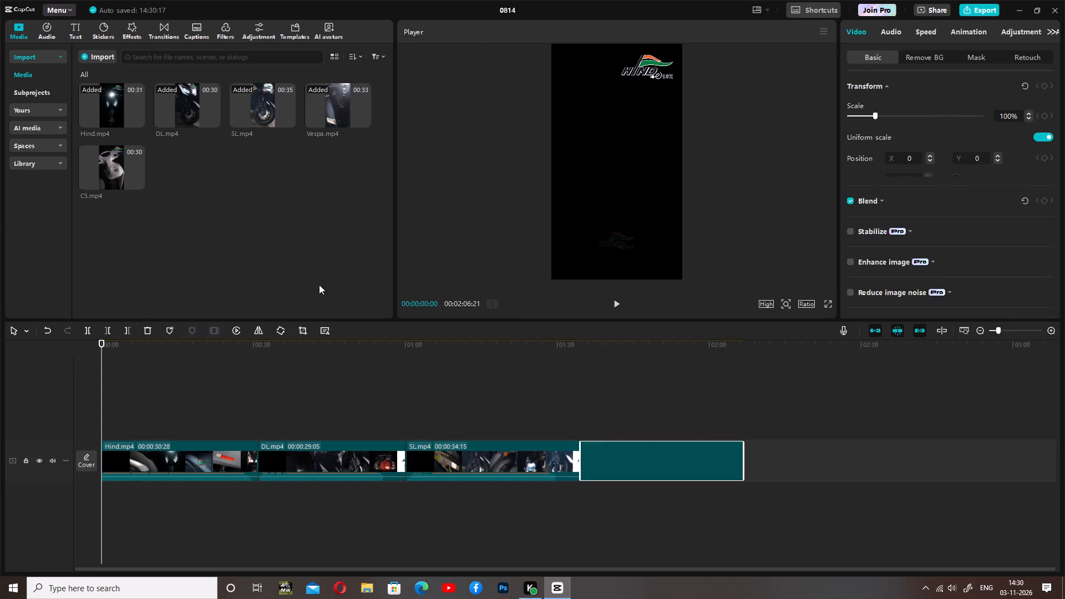
pyautogui.moveTo(119, 168); pyautogui.dragTo(747, 459)
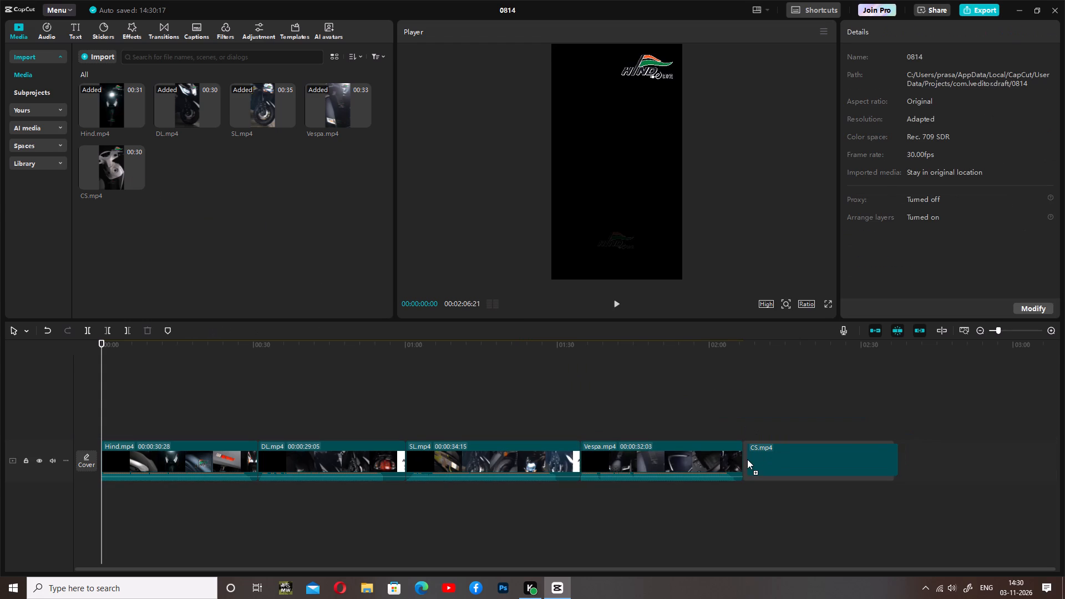
pyautogui.moveTo(747, 459); pyautogui.dragTo(746, 460)
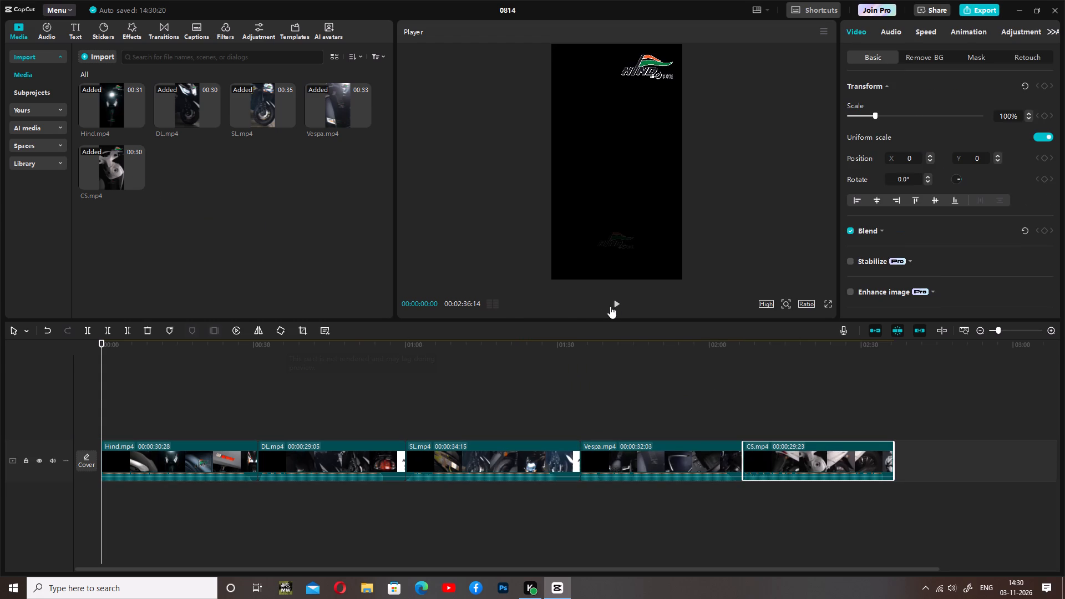
# Set the system speaker volume to 69.
pyautogui.click(955, 590)
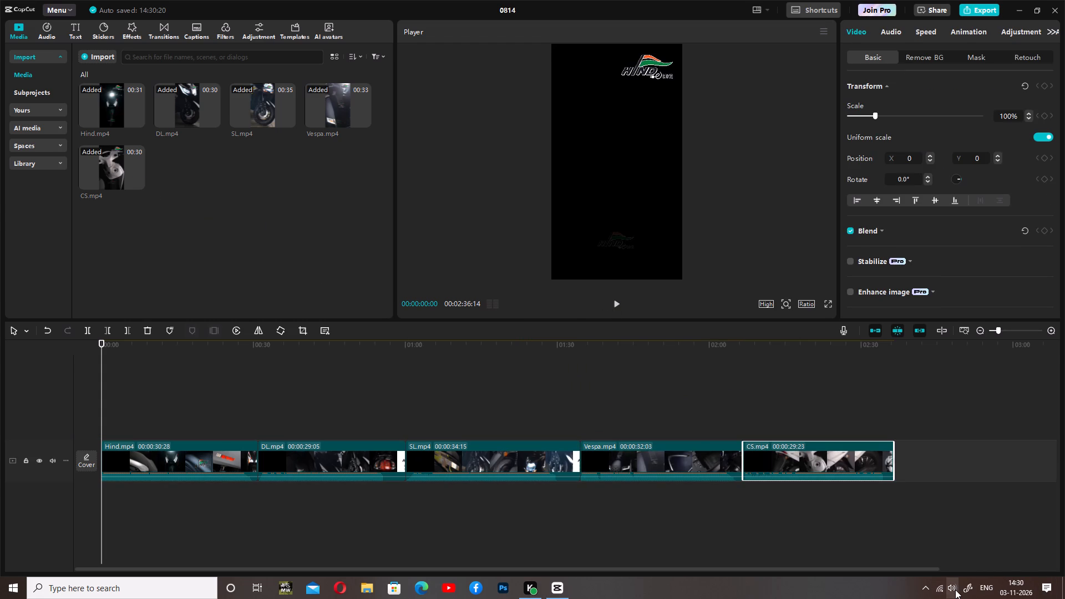
pyautogui.moveTo(971, 562); pyautogui.dragTo(990, 564)
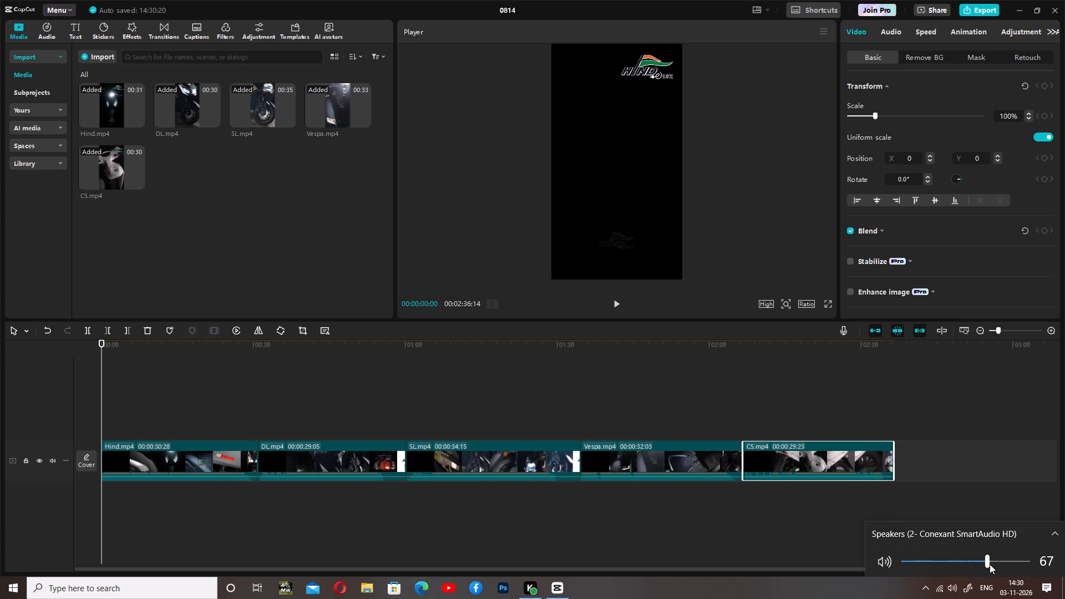
pyautogui.moveTo(990, 564); pyautogui.dragTo(991, 564)
# Play the assembled sequence from its beginning to review the clips.
pyautogui.click(476, 387)
pyautogui.moveTo(475, 384); pyautogui.dragTo(361, 384)
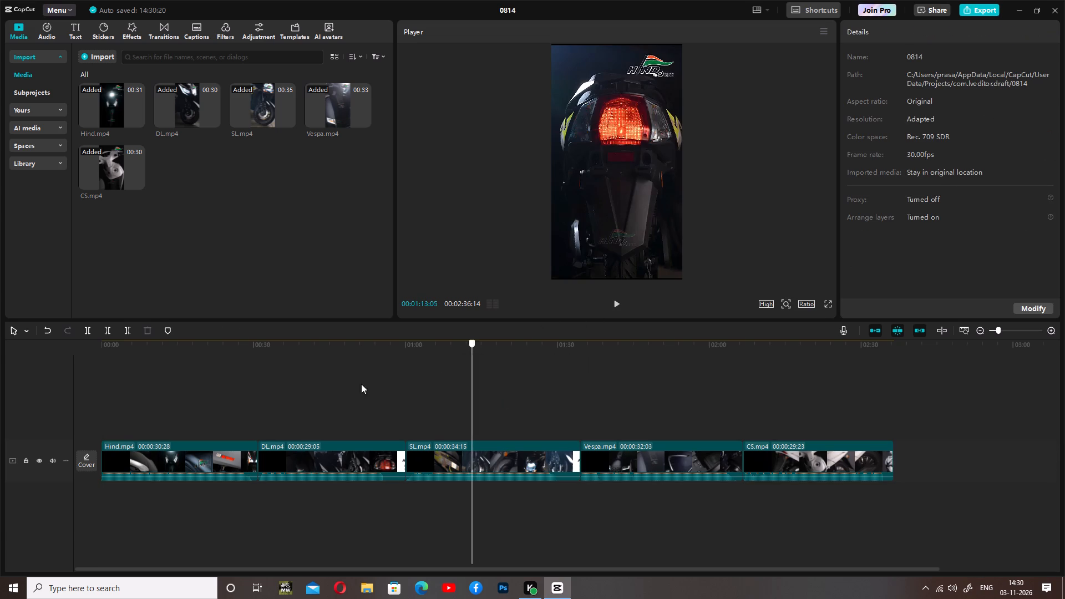
pyautogui.moveTo(361, 384); pyautogui.dragTo(32, 375)
pyautogui.click(616, 306)
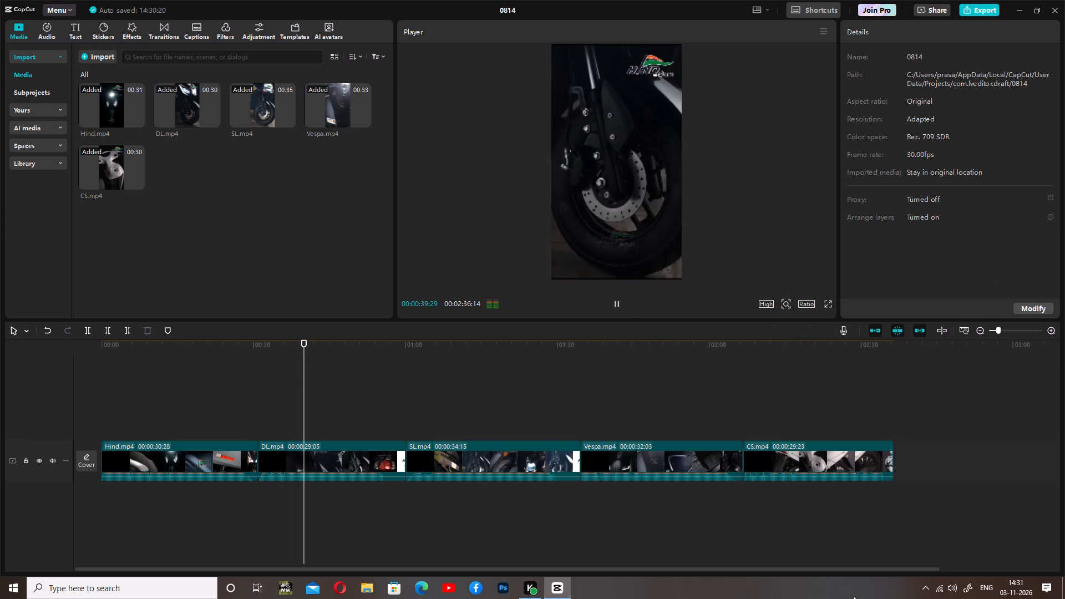
# Mute the system speakers while the sequence plays.
pyautogui.click(954, 588)
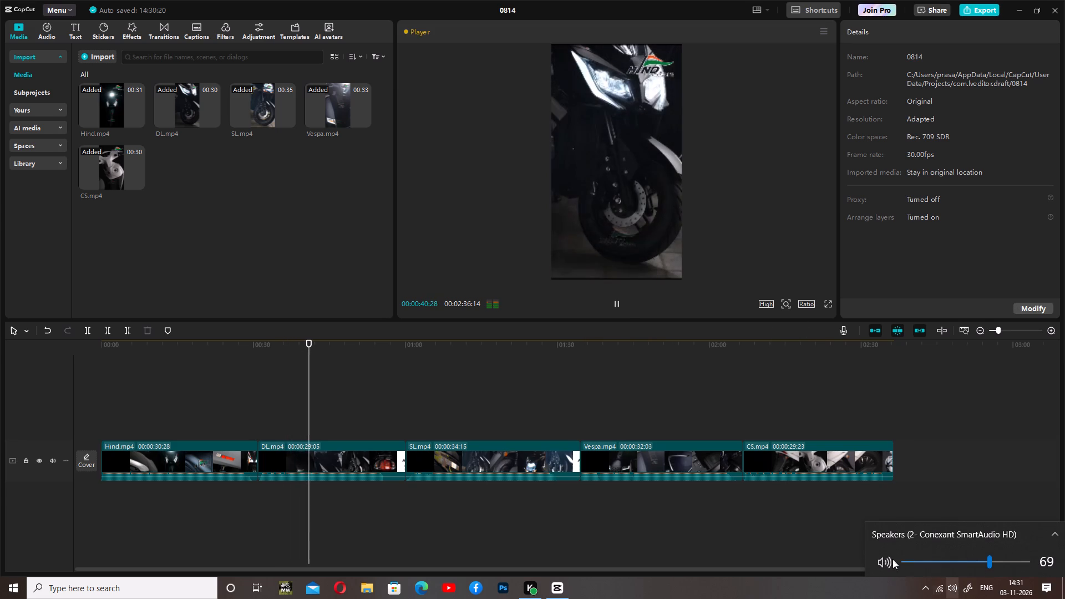
pyautogui.click(889, 558)
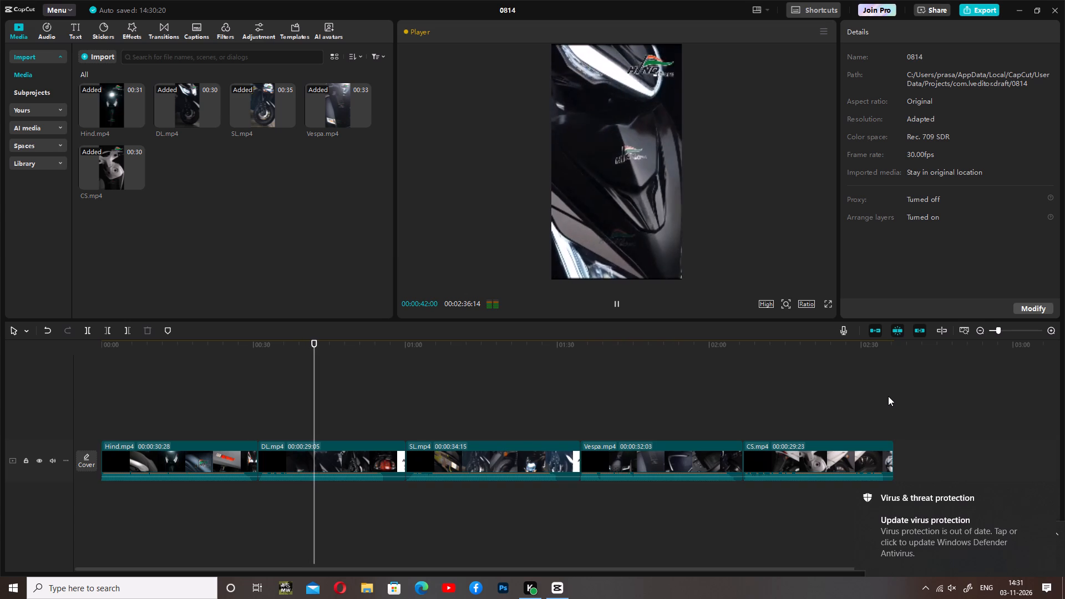
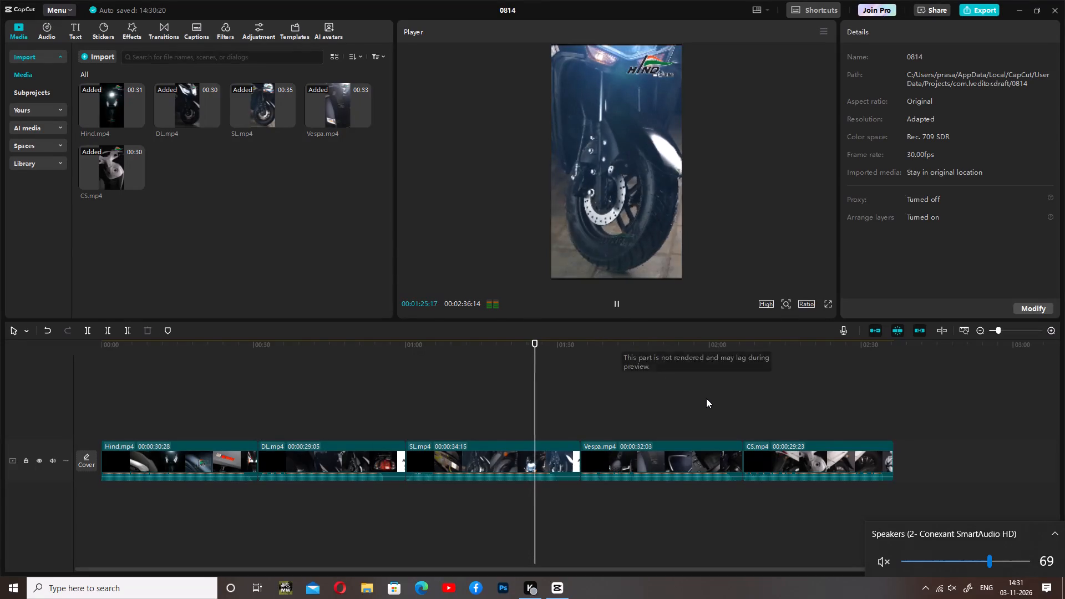
# Stop the review playback and return the playhead to the start of the sequence at 00:00:00:00.
pyautogui.click(703, 380)
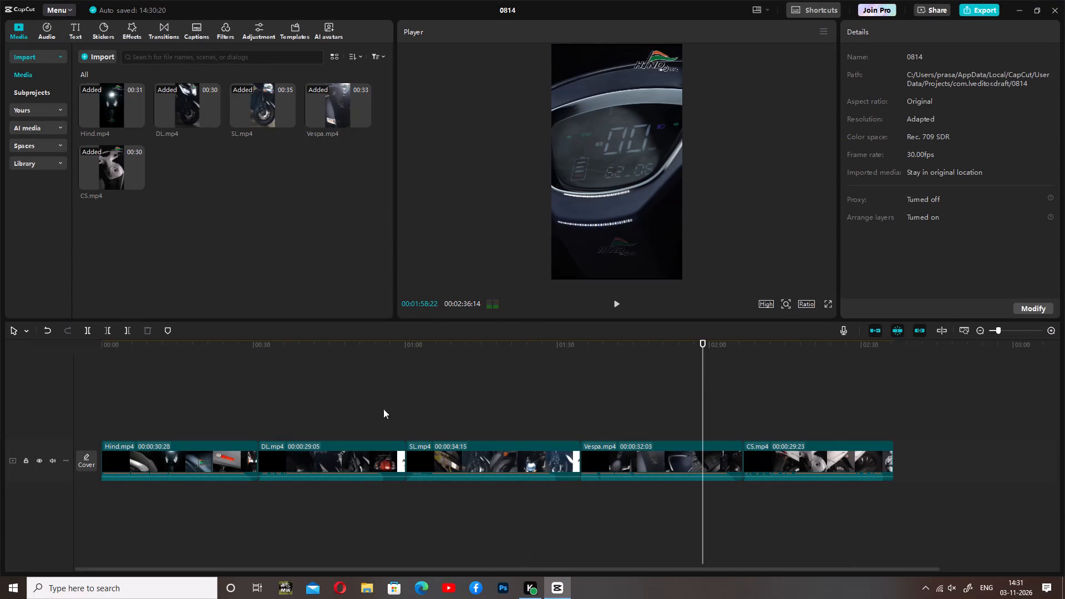
pyautogui.moveTo(222, 417); pyautogui.dragTo(126, 400)
pyautogui.moveTo(701, 361); pyautogui.dragTo(93, 414)
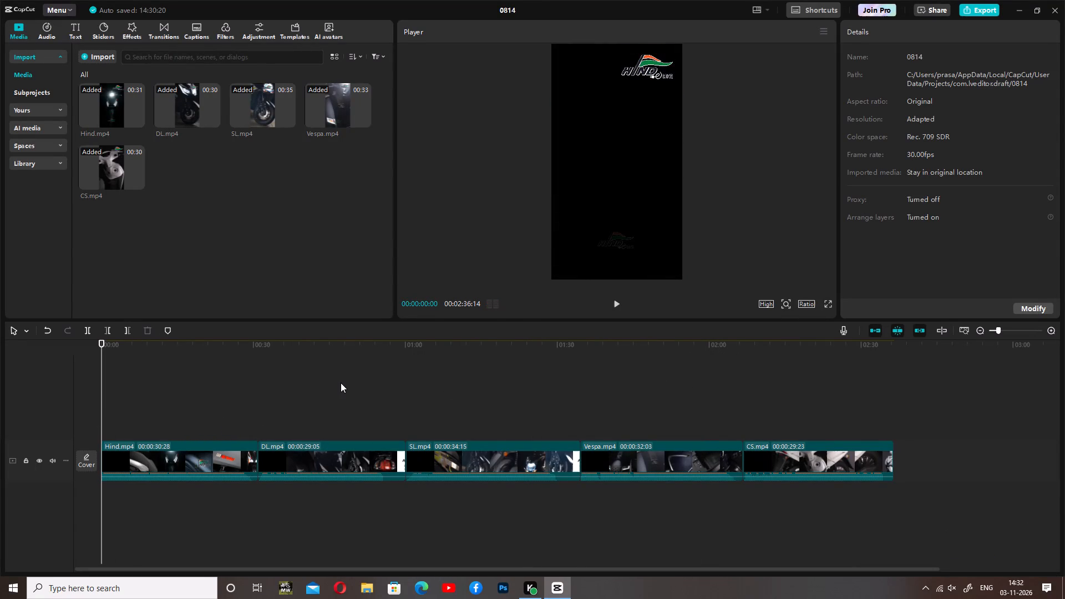
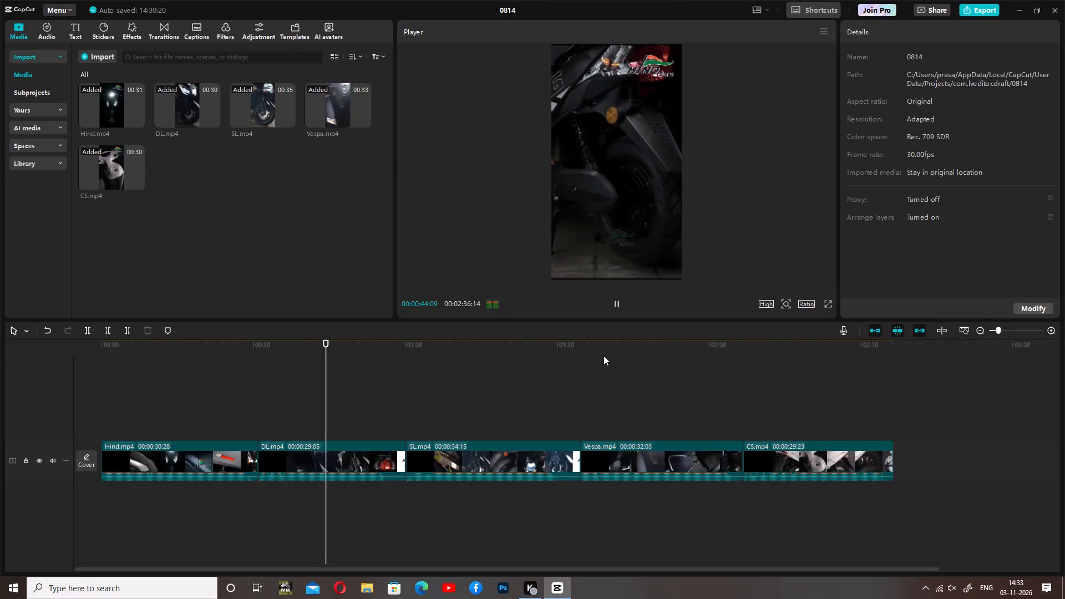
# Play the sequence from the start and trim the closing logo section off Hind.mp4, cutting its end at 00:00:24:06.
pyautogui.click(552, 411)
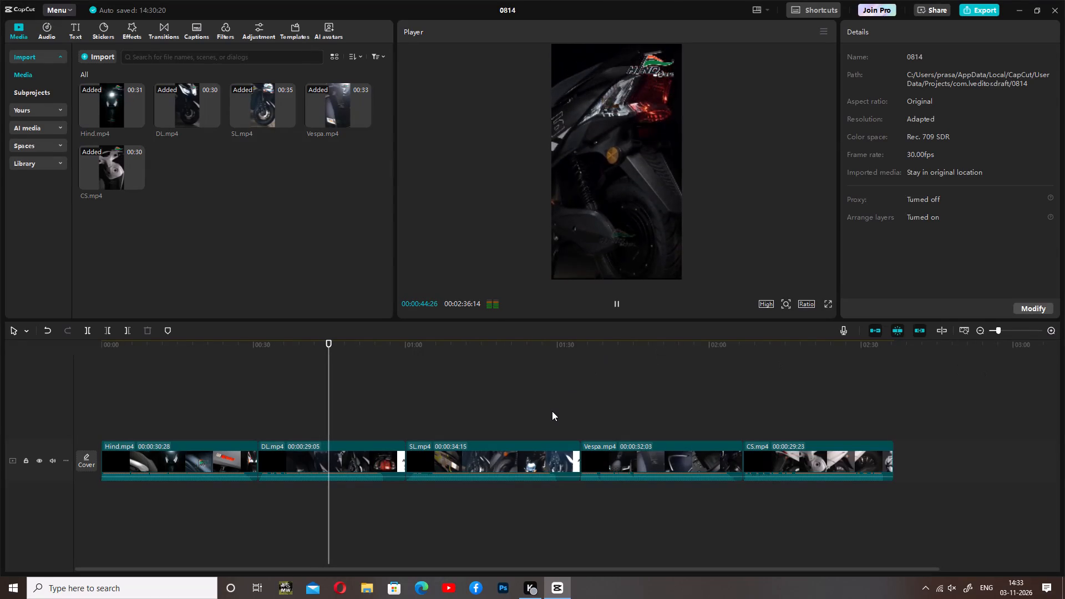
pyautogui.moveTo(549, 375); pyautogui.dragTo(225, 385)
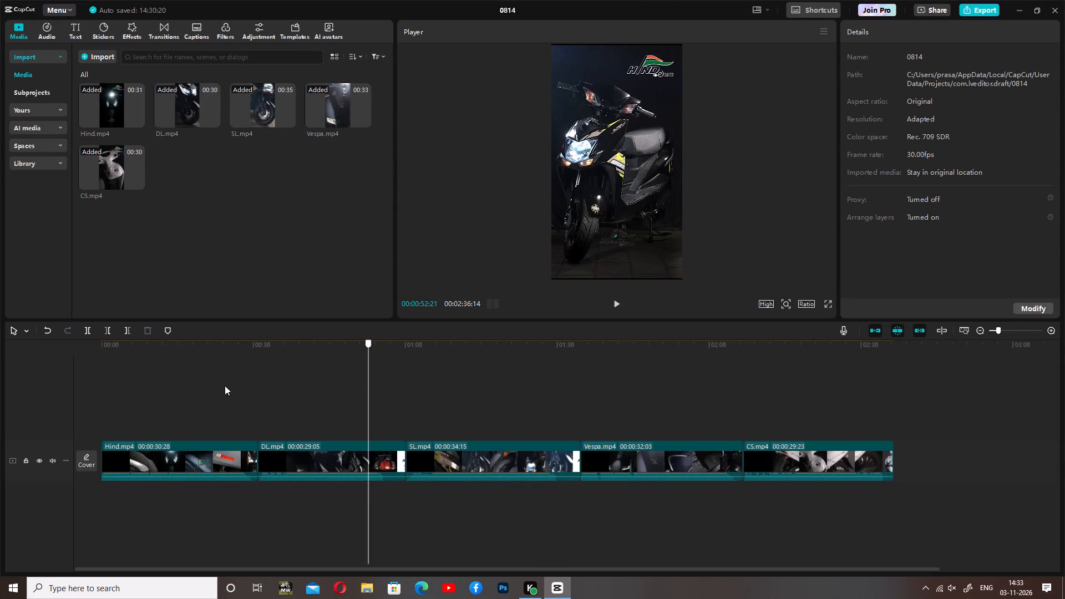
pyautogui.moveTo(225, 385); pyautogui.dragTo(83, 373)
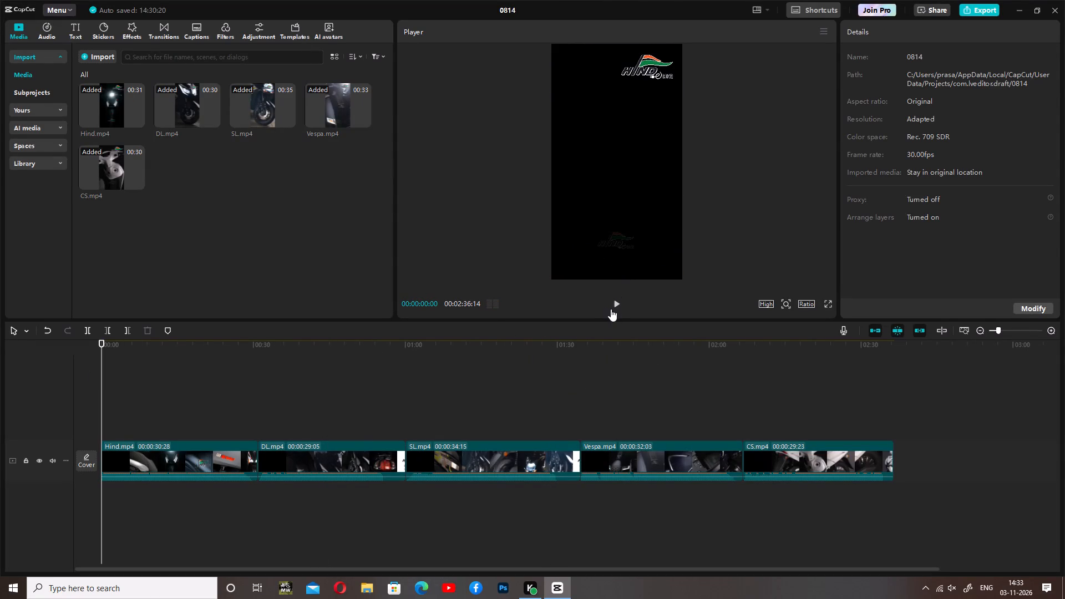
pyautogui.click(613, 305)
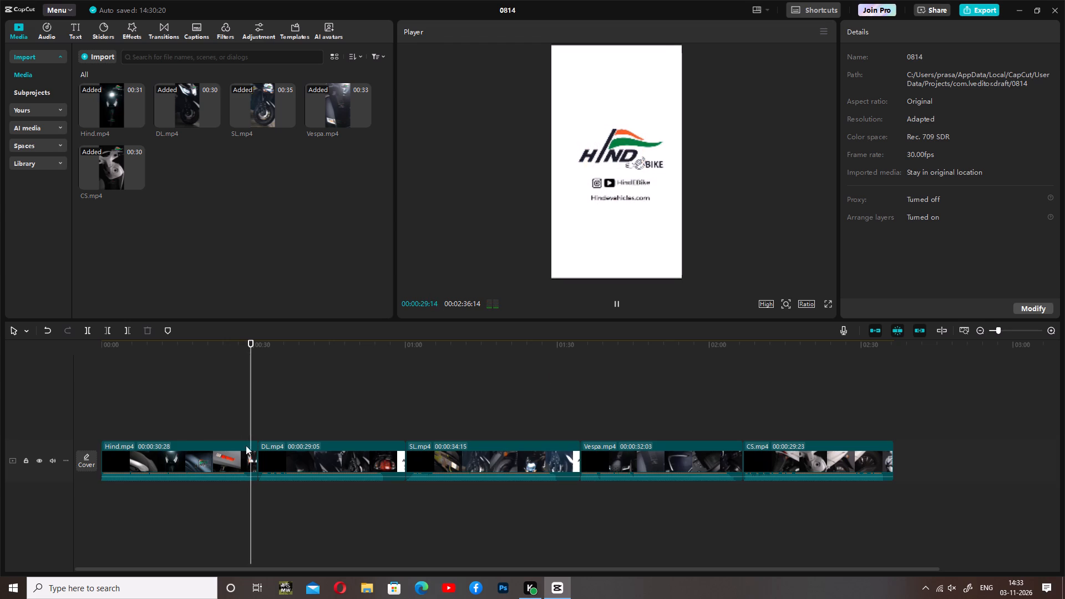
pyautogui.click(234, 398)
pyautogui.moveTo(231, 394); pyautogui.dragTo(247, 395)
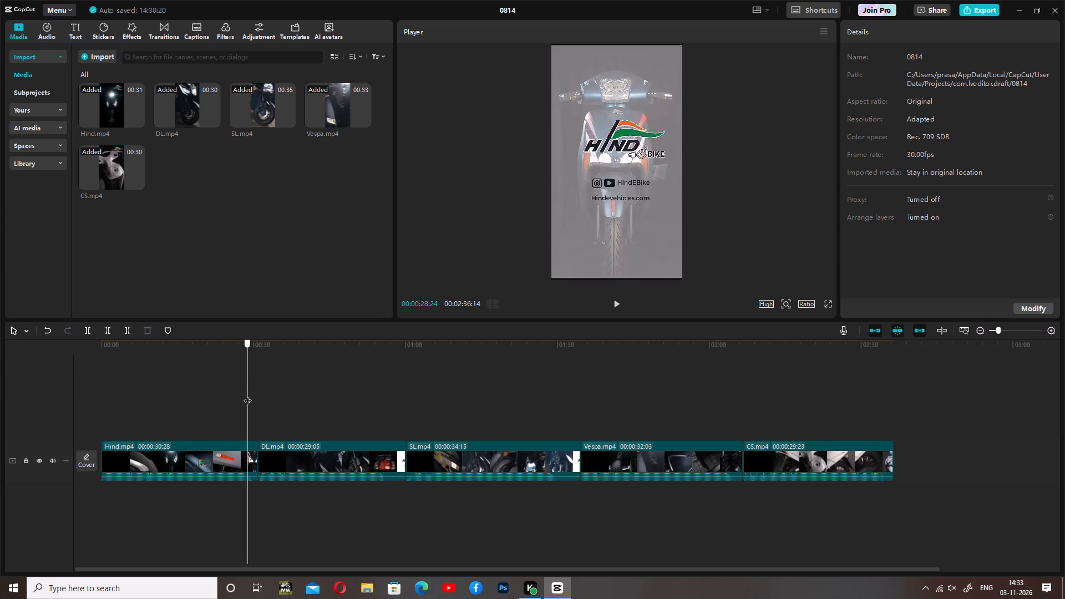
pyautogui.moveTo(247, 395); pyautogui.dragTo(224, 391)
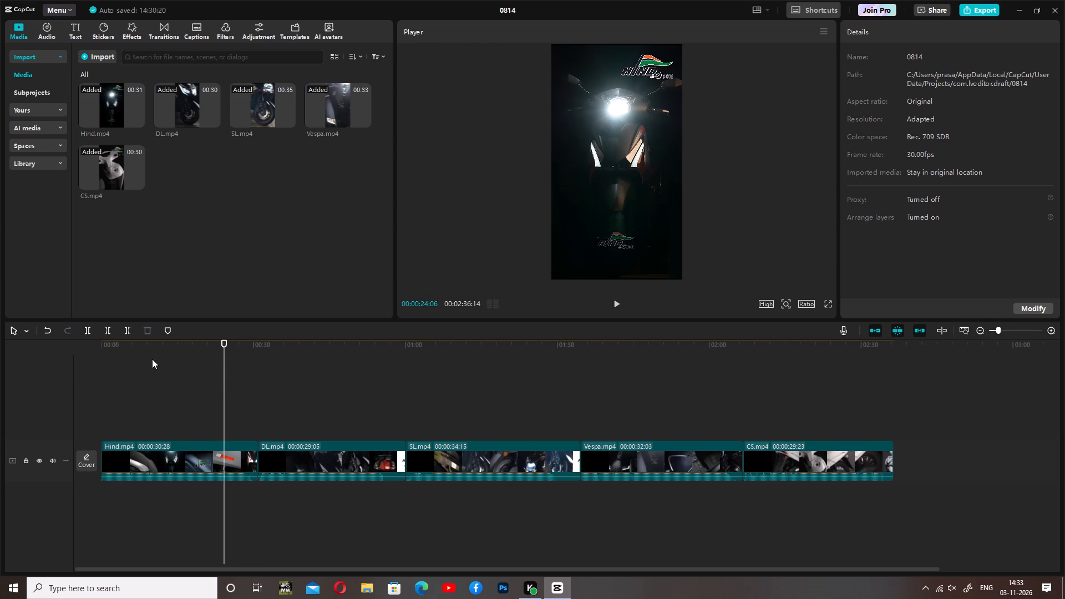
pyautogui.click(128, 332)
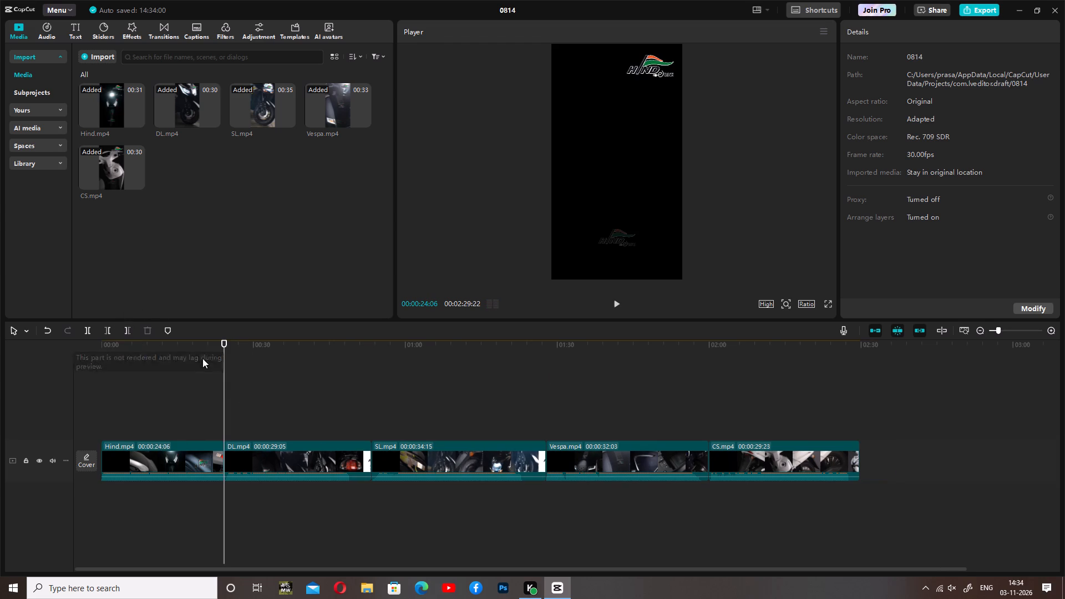
# Play through DL.mp4 and trim off its closing logo section, cutting the clip's end at 00:00:47:03.
pyautogui.click(614, 298)
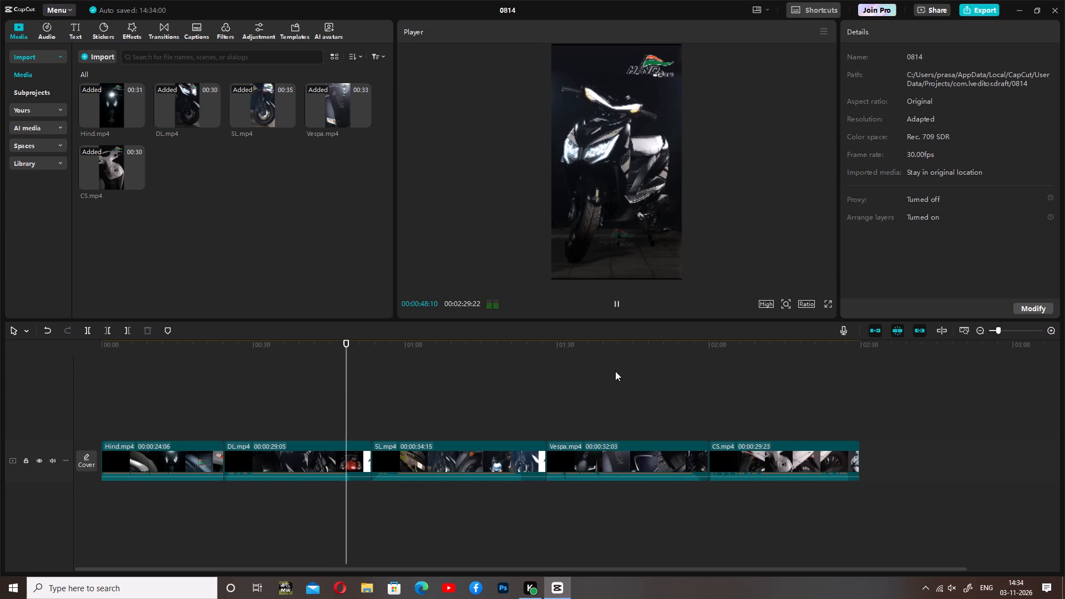
pyautogui.click(616, 299)
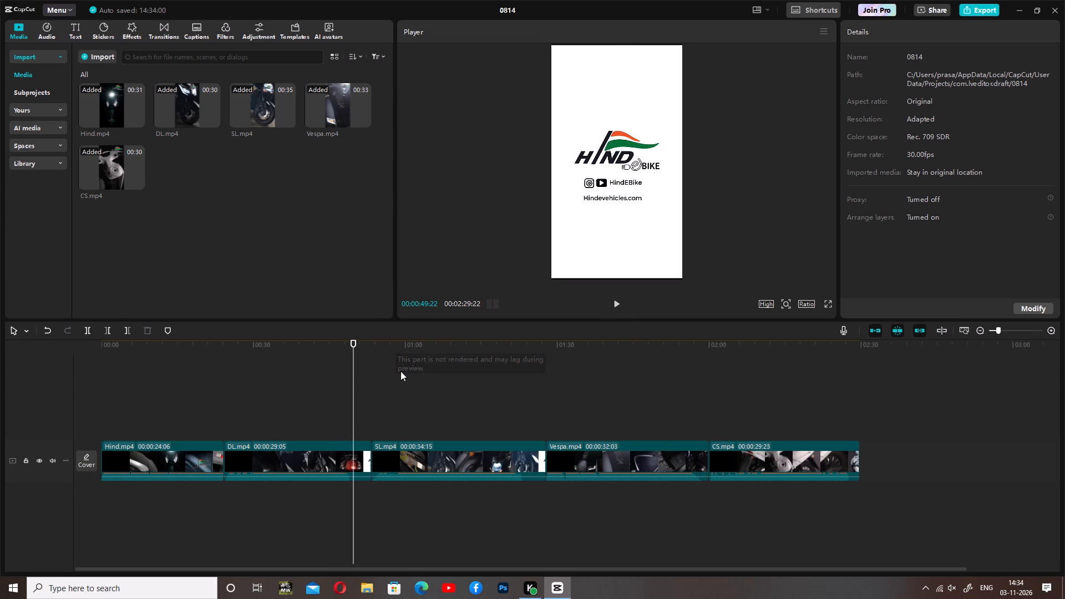
pyautogui.moveTo(352, 378); pyautogui.dragTo(340, 379)
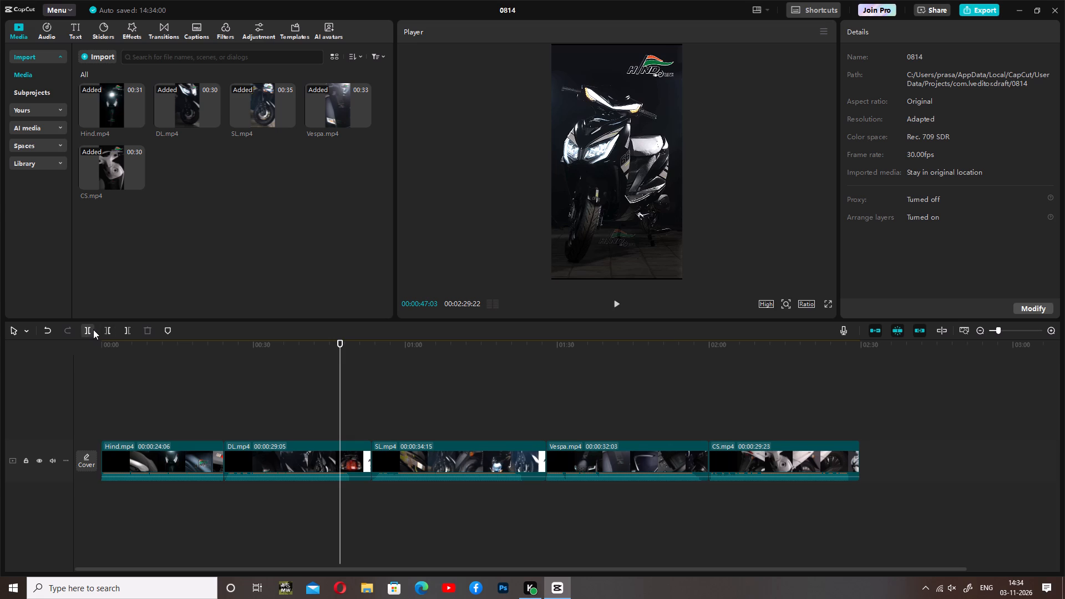
pyautogui.click(126, 331)
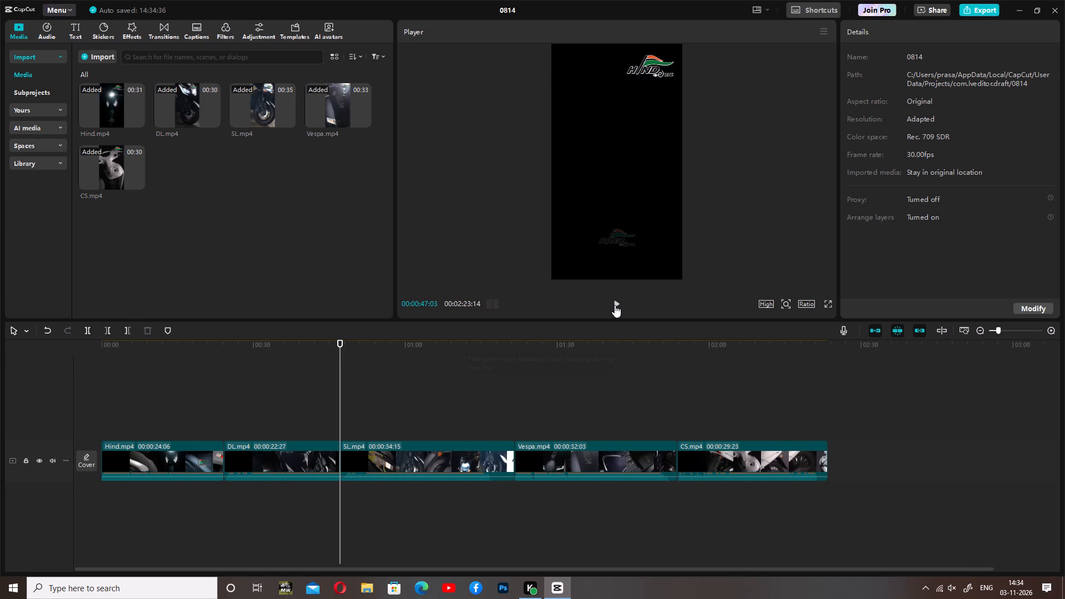
# Play through SL.mp4 and trim off its closing section, cutting the clip's end at 00:01:15:11.
pyautogui.click(613, 299)
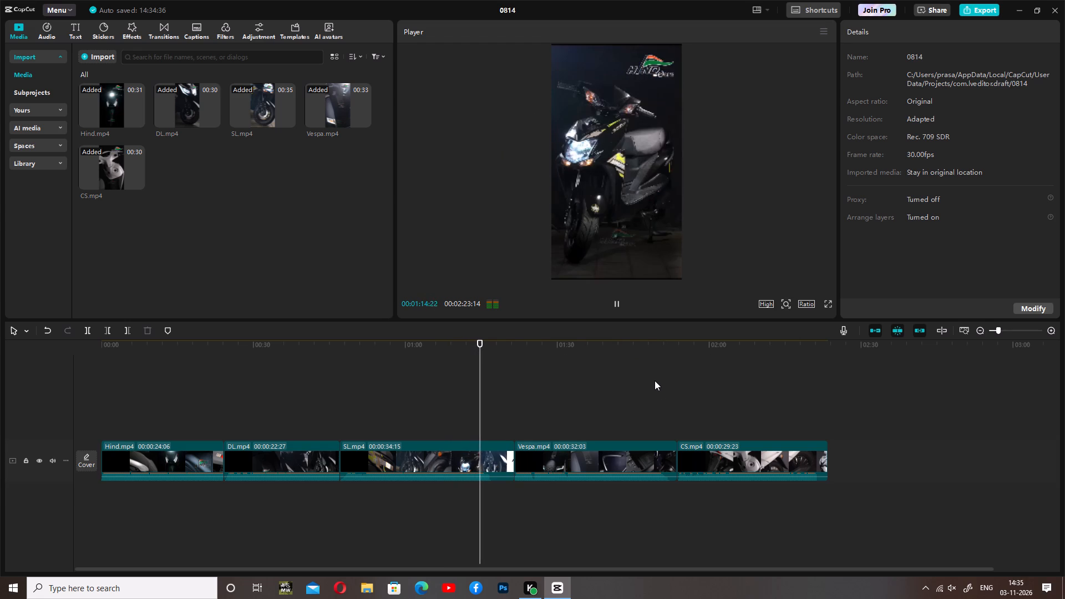
pyautogui.click(618, 302)
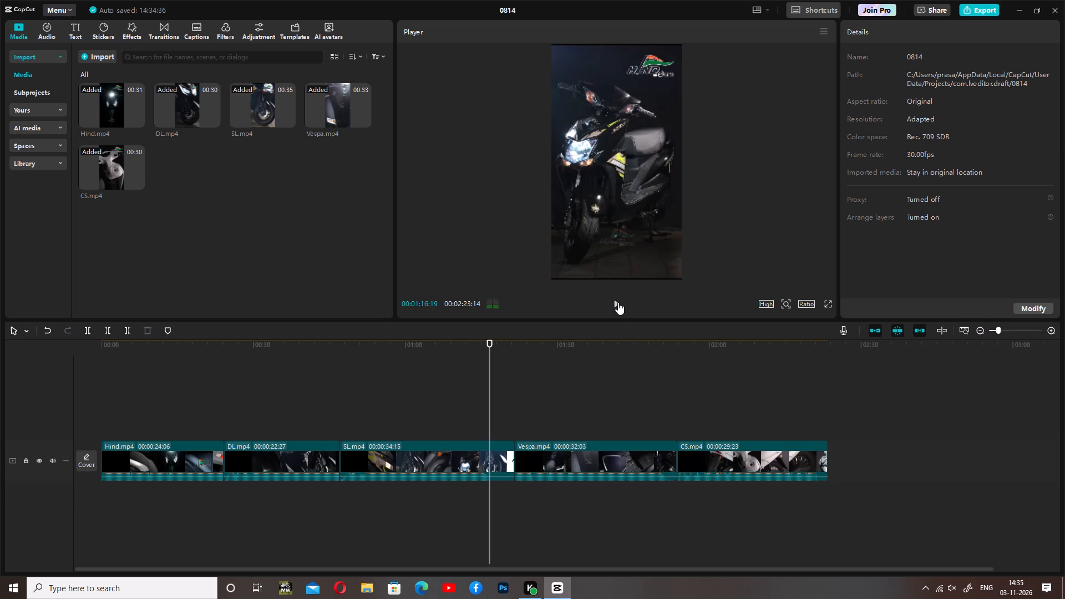
pyautogui.moveTo(490, 366); pyautogui.dragTo(479, 368)
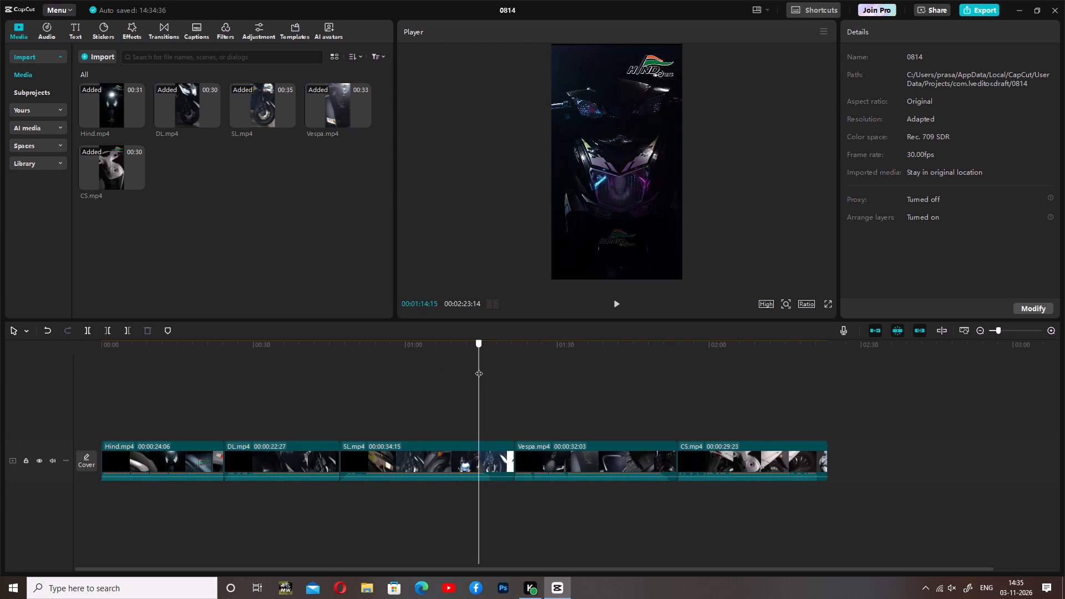
pyautogui.moveTo(479, 368); pyautogui.dragTo(483, 368)
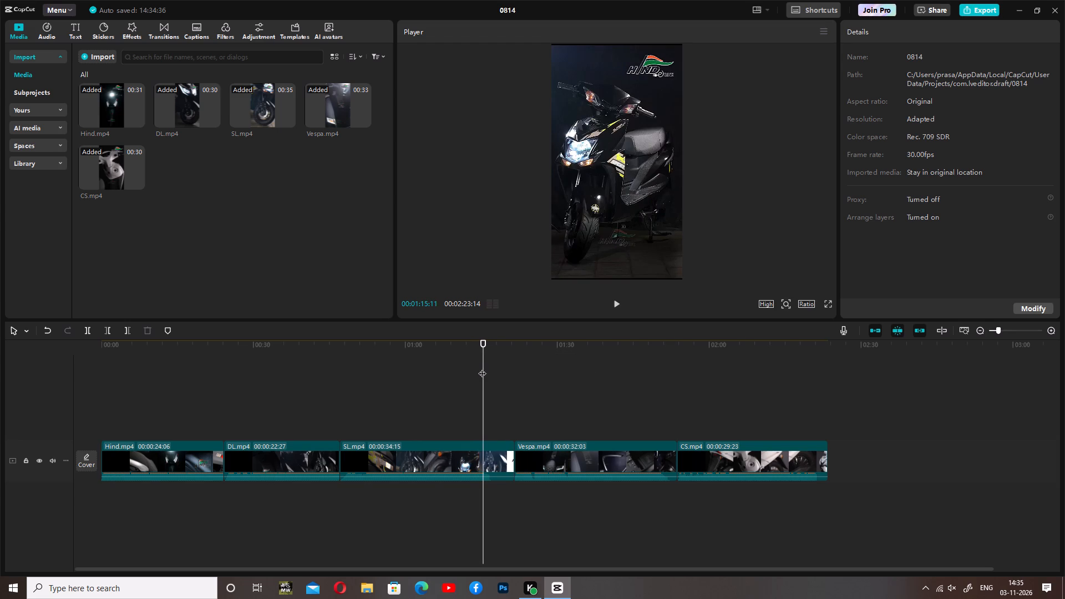
pyautogui.click(125, 329)
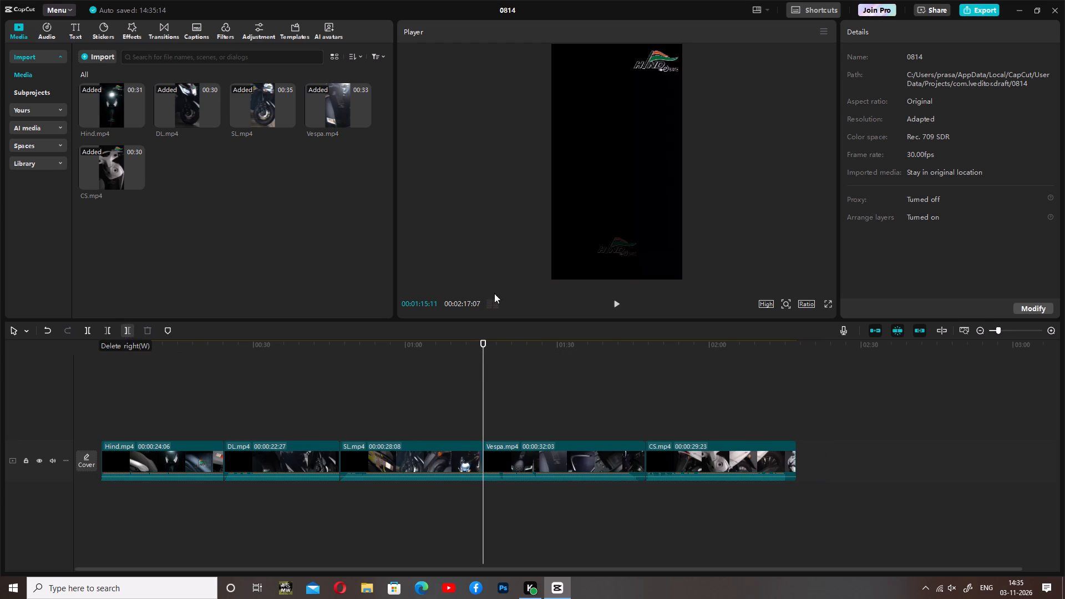
# Play through Vespa.mp4 and trim off its closing logo section, cutting the clip's end at 00:01:44:22.
pyautogui.click(619, 302)
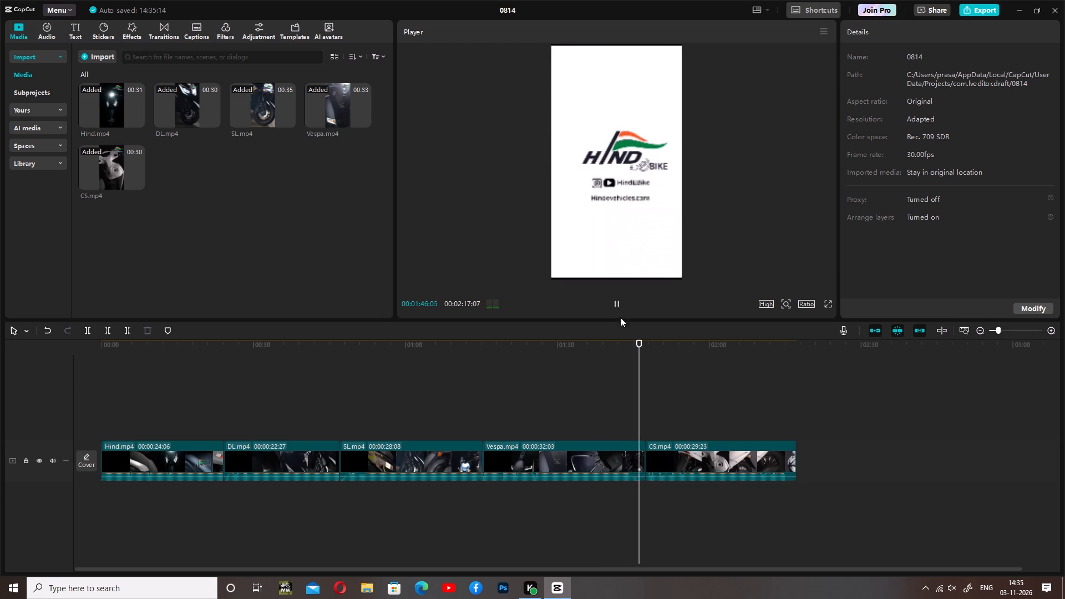
pyautogui.click(615, 297)
pyautogui.moveTo(643, 372); pyautogui.dragTo(632, 373)
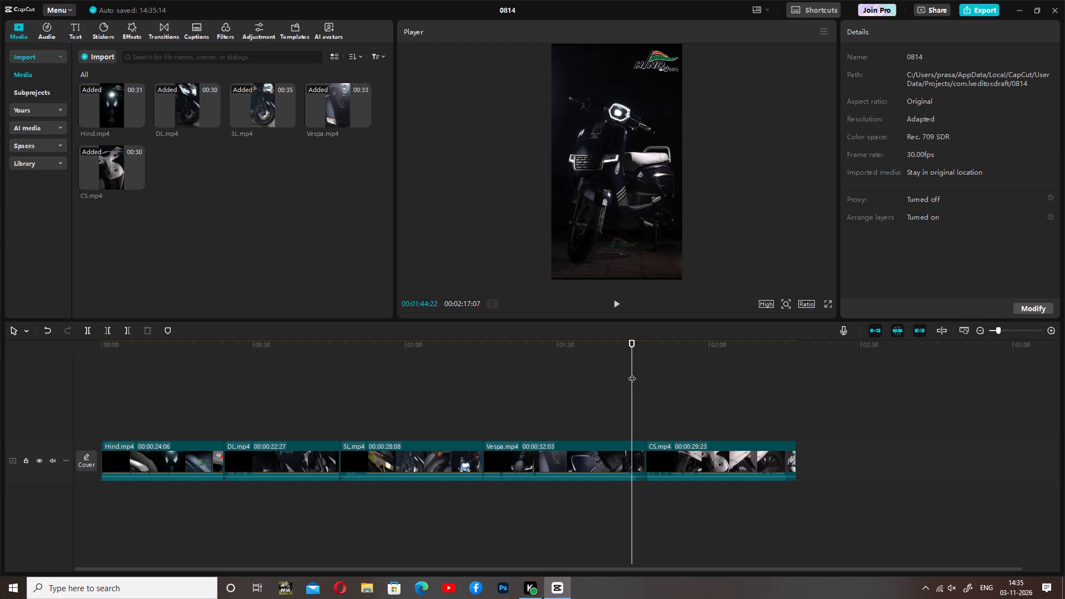
pyautogui.click(128, 327)
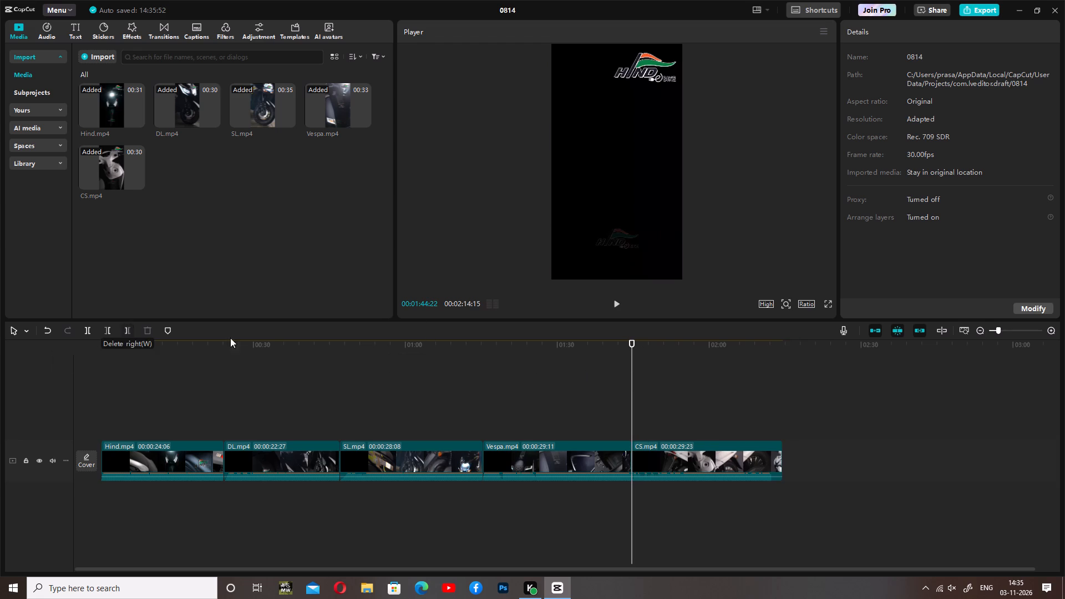
# Play through CS.mp4 and trim off its closing section, cutting the clip's end at 00:02:11:27.
pyautogui.click(616, 302)
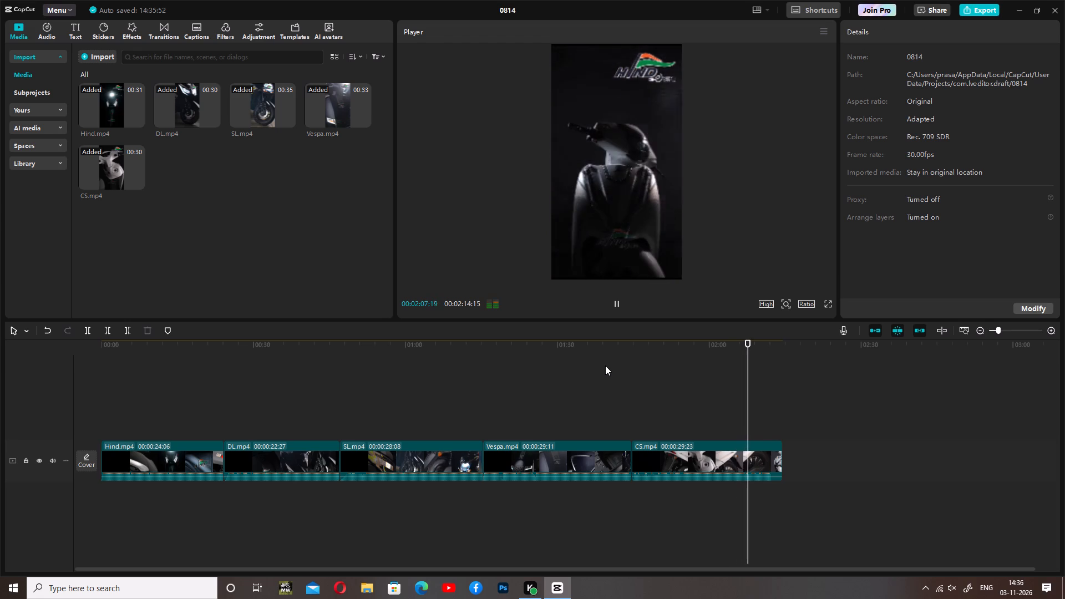
pyautogui.click(619, 304)
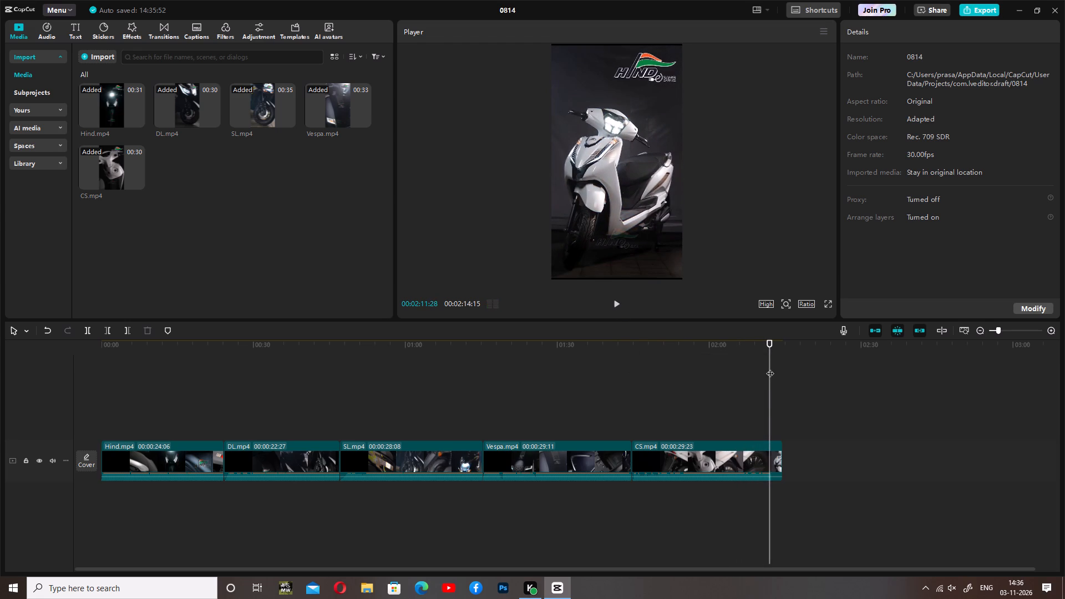
pyautogui.click(769, 368)
pyautogui.click(131, 326)
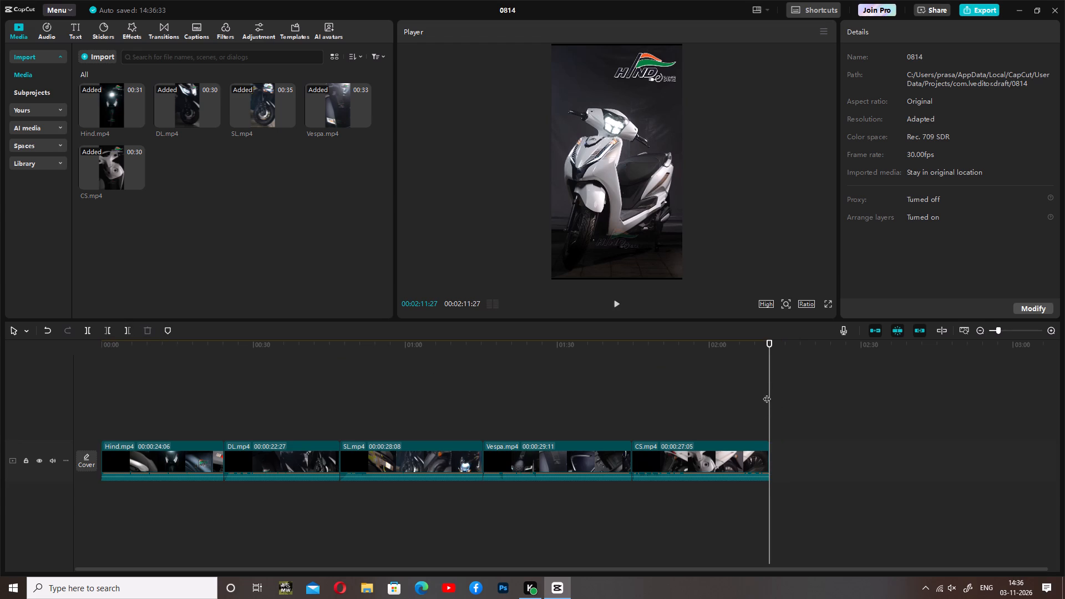
# Review the trimmed sequence from the beginning, examining the Hind.mp4 footage and its cut into DL.mp4.
pyautogui.moveTo(769, 392); pyautogui.dragTo(26, 391)
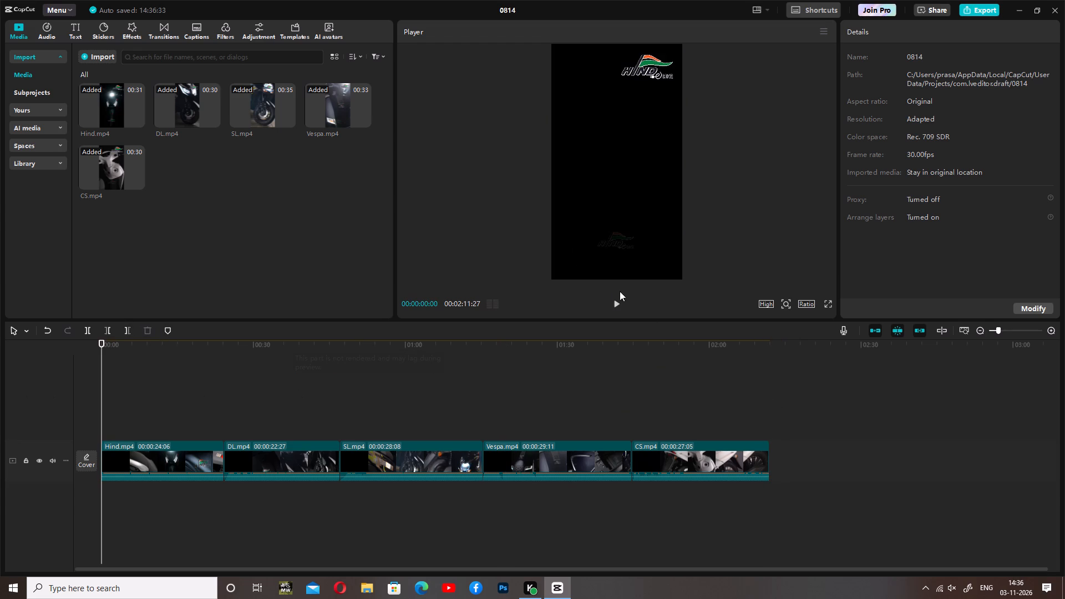
pyautogui.click(615, 303)
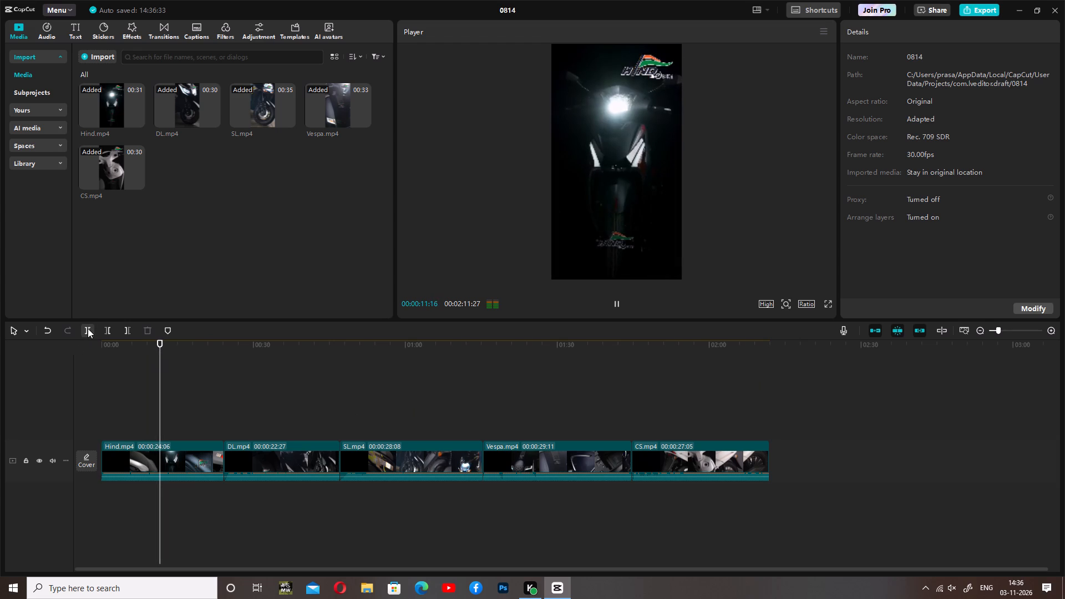
pyautogui.moveTo(165, 382); pyautogui.dragTo(160, 383)
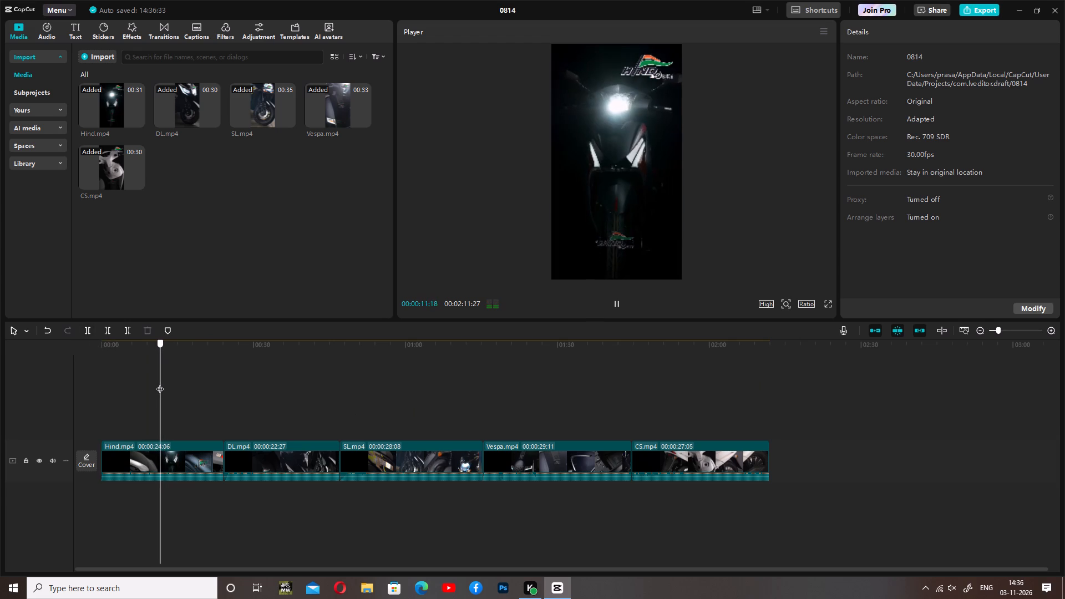
pyautogui.moveTo(160, 383); pyautogui.dragTo(164, 389)
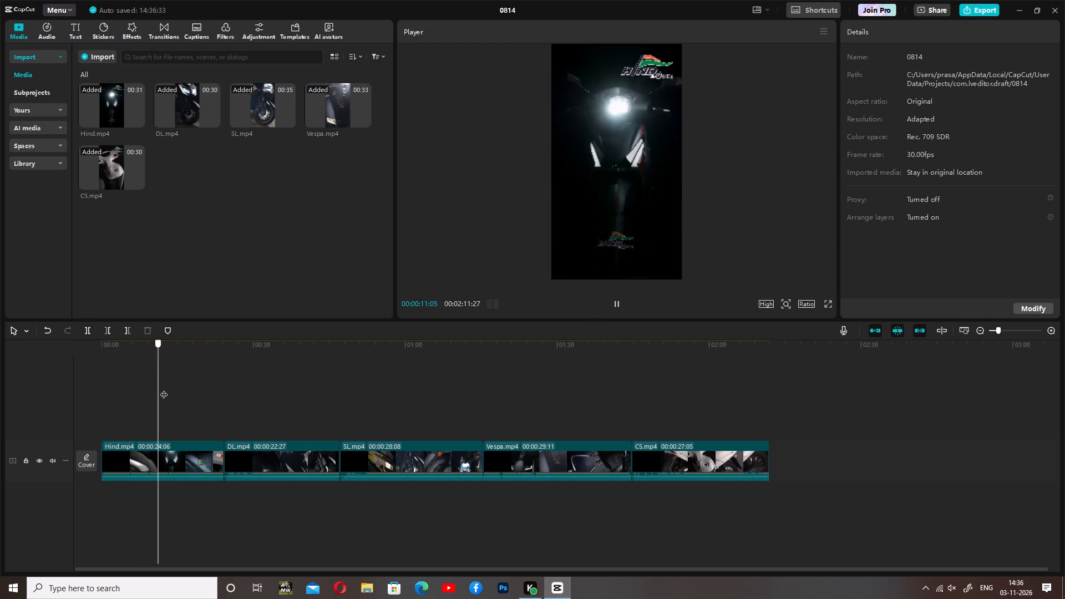
pyautogui.moveTo(164, 389); pyautogui.dragTo(129, 390)
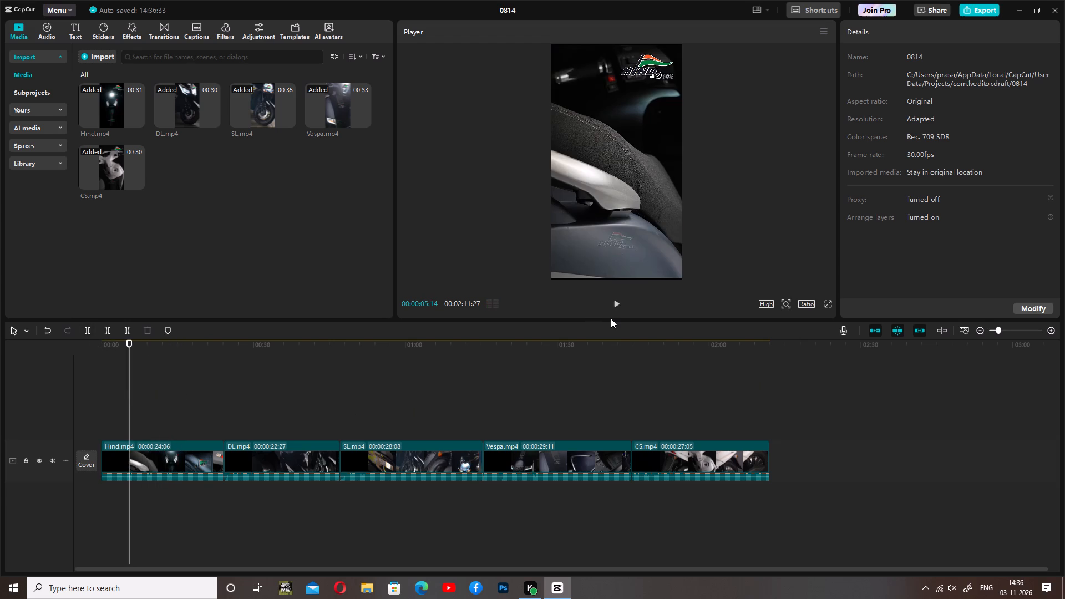
pyautogui.click(615, 303)
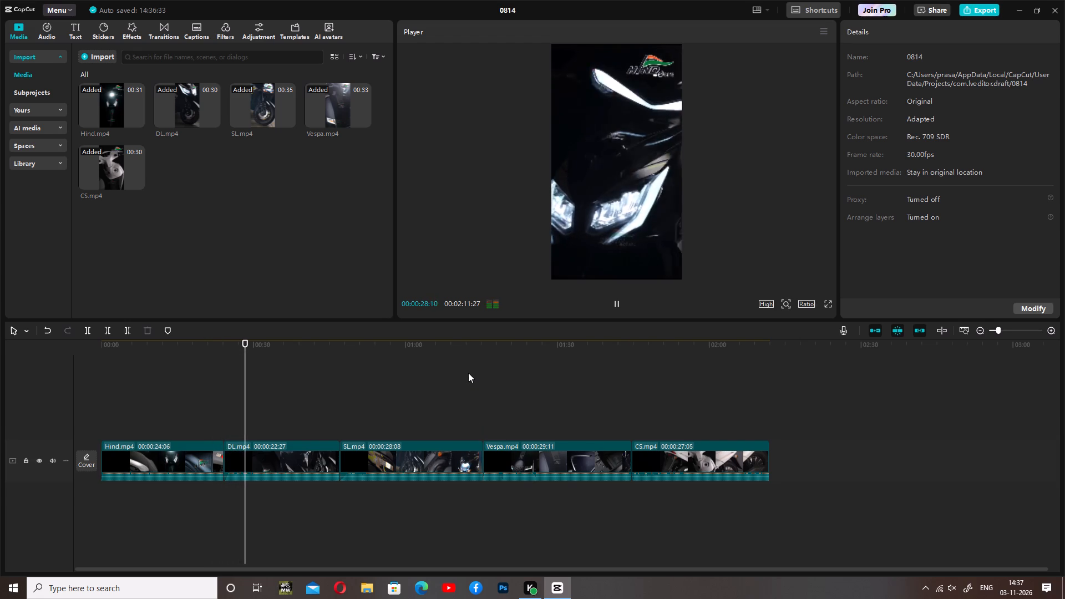
pyautogui.moveTo(255, 390); pyautogui.dragTo(196, 390)
pyautogui.moveTo(196, 390); pyautogui.dragTo(208, 391)
pyautogui.moveTo(208, 391); pyautogui.dragTo(229, 393)
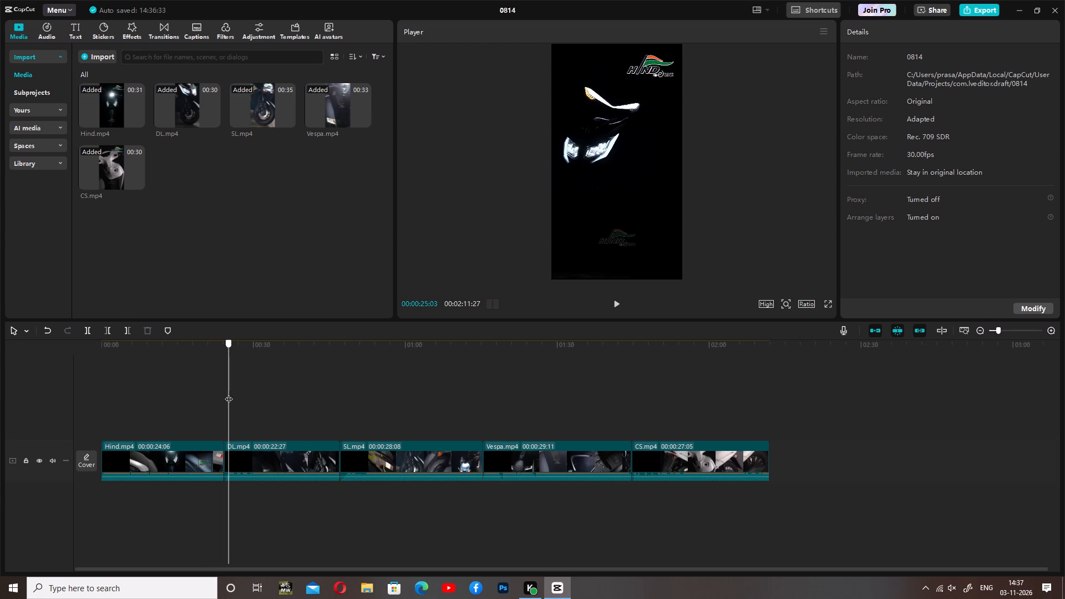
pyautogui.moveTo(229, 393); pyautogui.dragTo(240, 395)
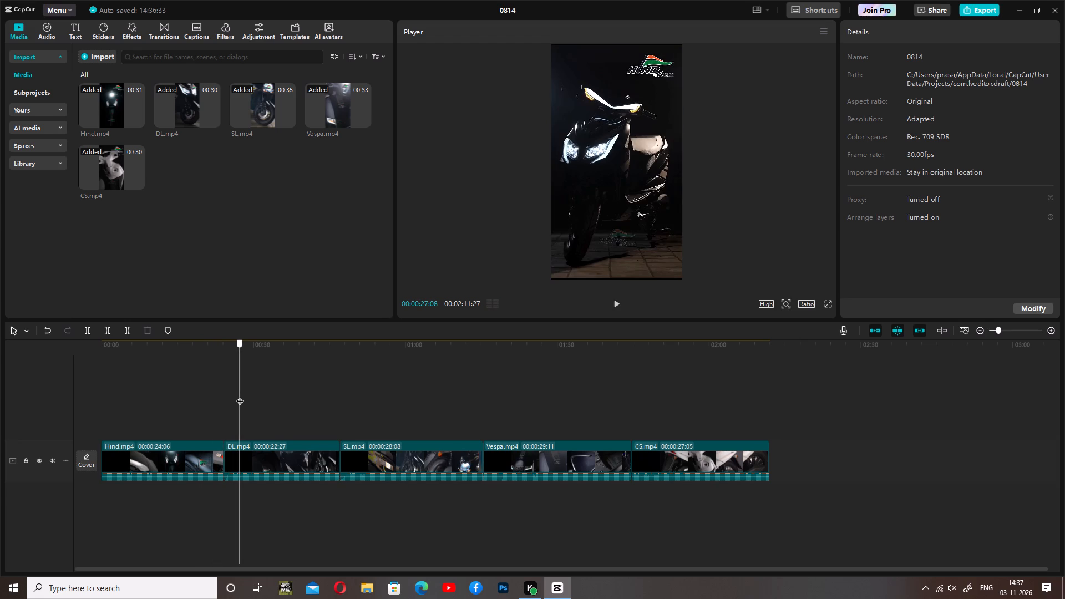
pyautogui.moveTo(240, 395); pyautogui.dragTo(200, 397)
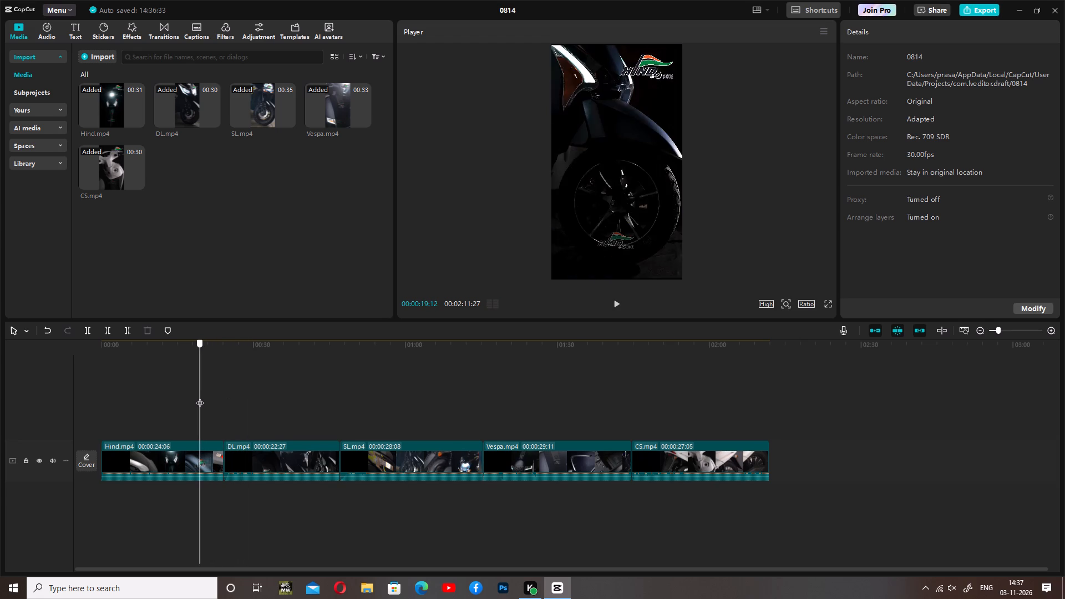
pyautogui.moveTo(200, 397); pyautogui.dragTo(200, 397)
# Delete the trimmed Hind.mp4 clip from the start of the timeline.
pyautogui.click(156, 461)
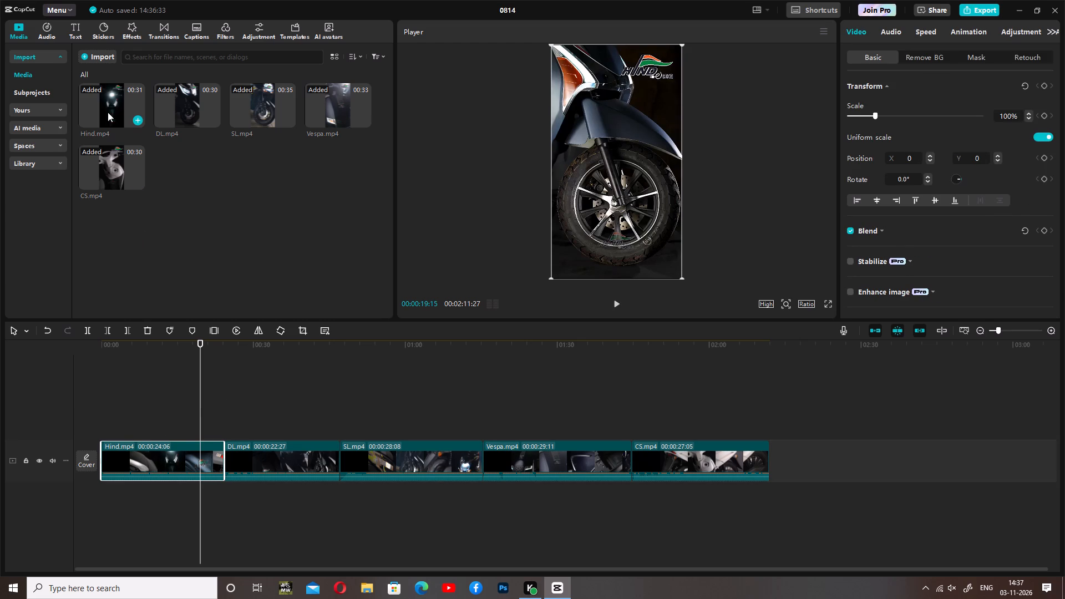
pyautogui.rightClick(171, 454)
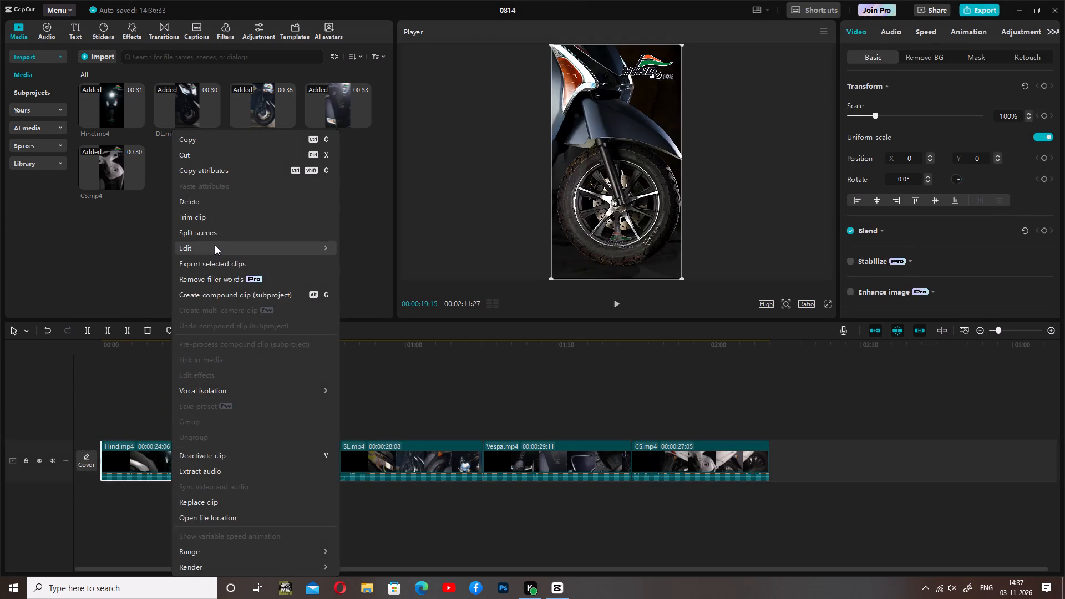
pyautogui.click(217, 203)
# Insert the full-length Hind.mp4 from the project media at the start of the main track, before DL.mp4.
pyautogui.moveTo(114, 106); pyautogui.dragTo(62, 414)
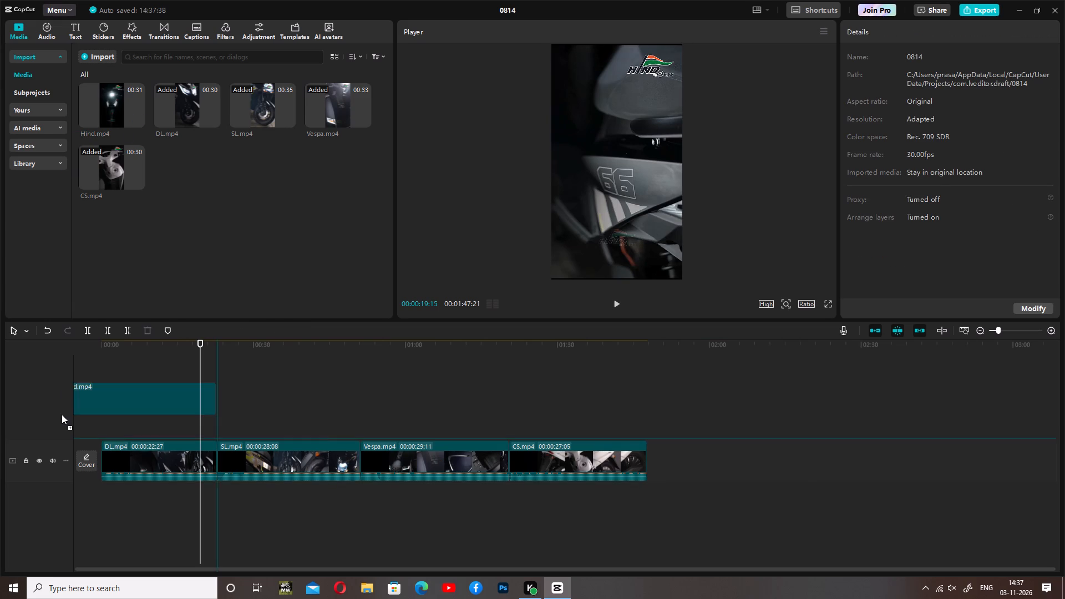
pyautogui.moveTo(62, 414); pyautogui.dragTo(112, 465)
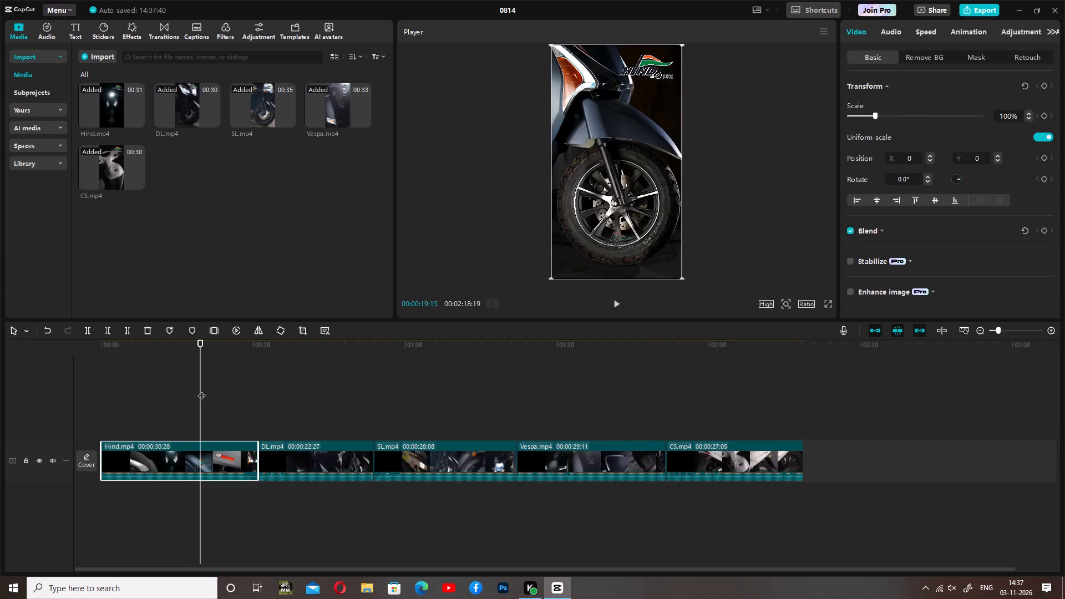
# Trim off the closing logo section of the new Hind.mp4 clip, cutting its end at 00:00:27:28.
pyautogui.moveTo(201, 390); pyautogui.dragTo(257, 396)
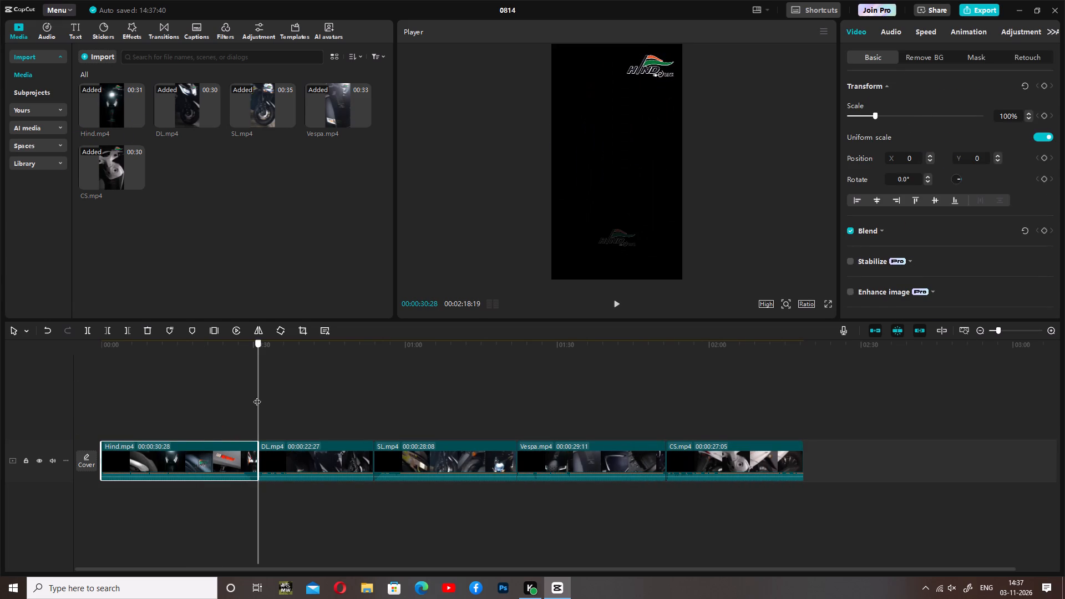
pyautogui.moveTo(257, 396); pyautogui.dragTo(243, 394)
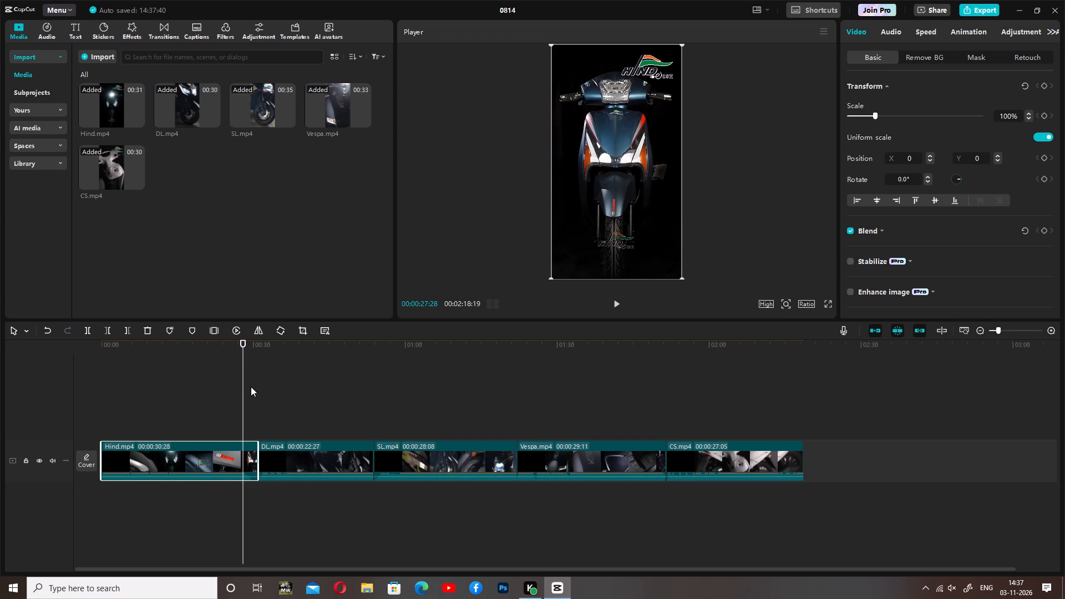
pyautogui.click(242, 378)
pyautogui.click(127, 332)
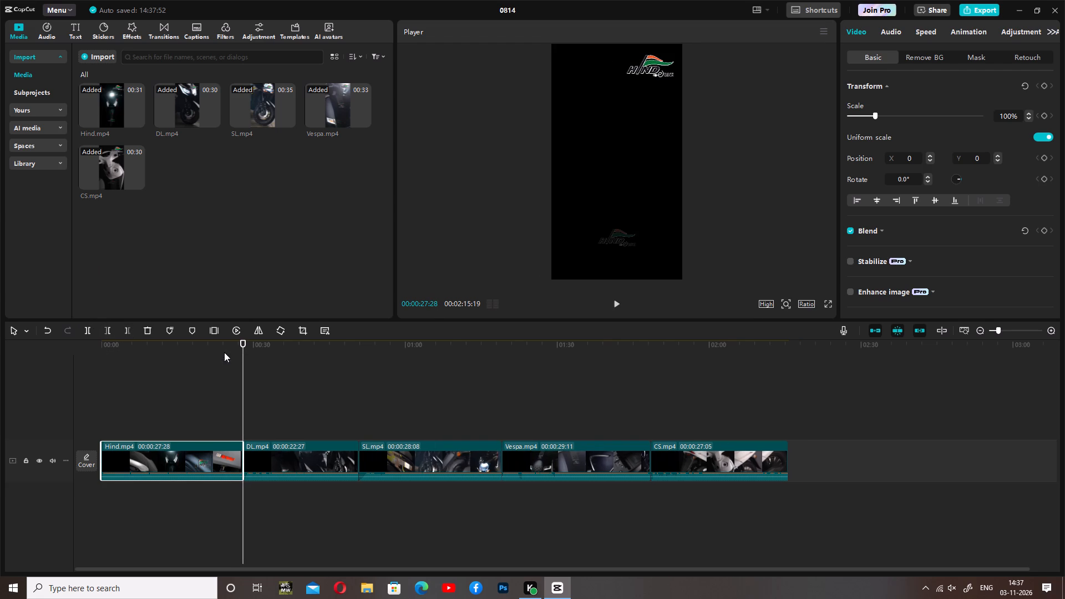
# Split Hind.mp4 at 00:00:26:09, where the scooter's front view is shown near the clip's end.
pyautogui.moveTo(244, 359); pyautogui.dragTo(237, 359)
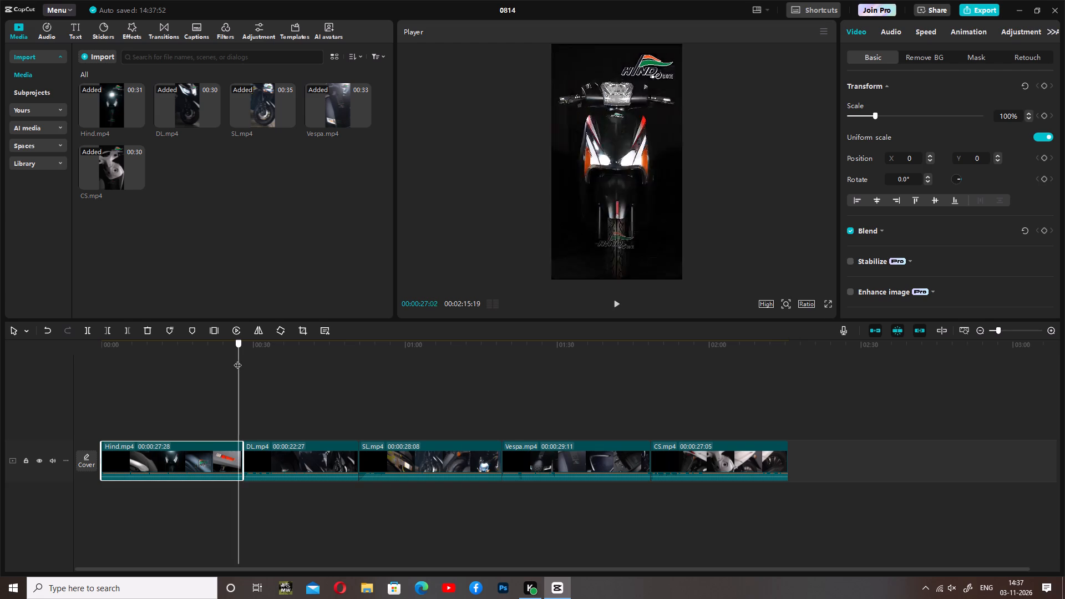
pyautogui.moveTo(237, 359); pyautogui.dragTo(237, 360)
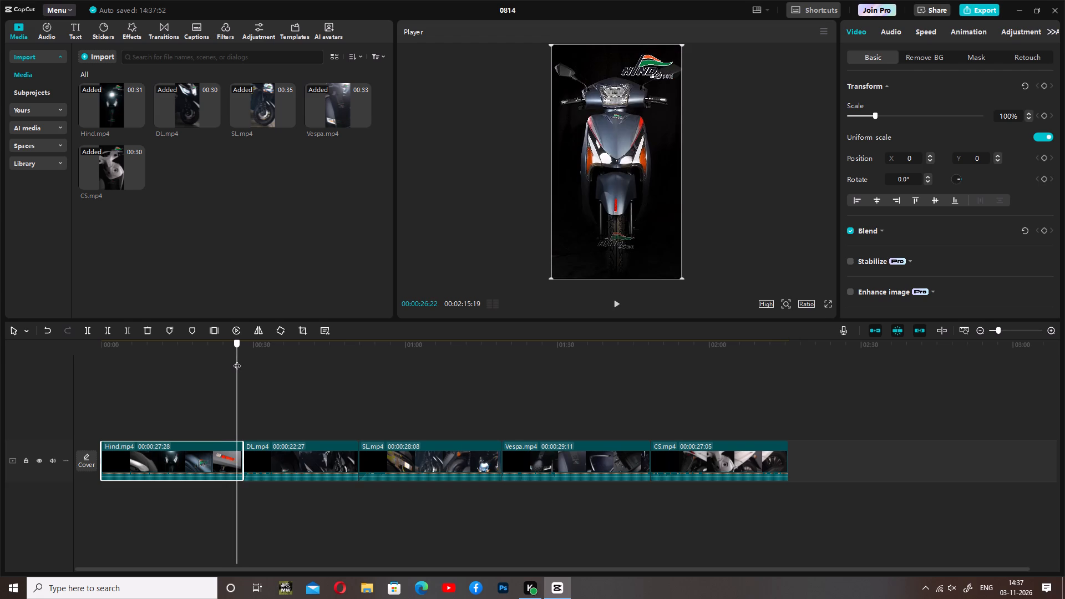
pyautogui.moveTo(237, 360); pyautogui.dragTo(236, 360)
pyautogui.moveTo(236, 360); pyautogui.dragTo(235, 360)
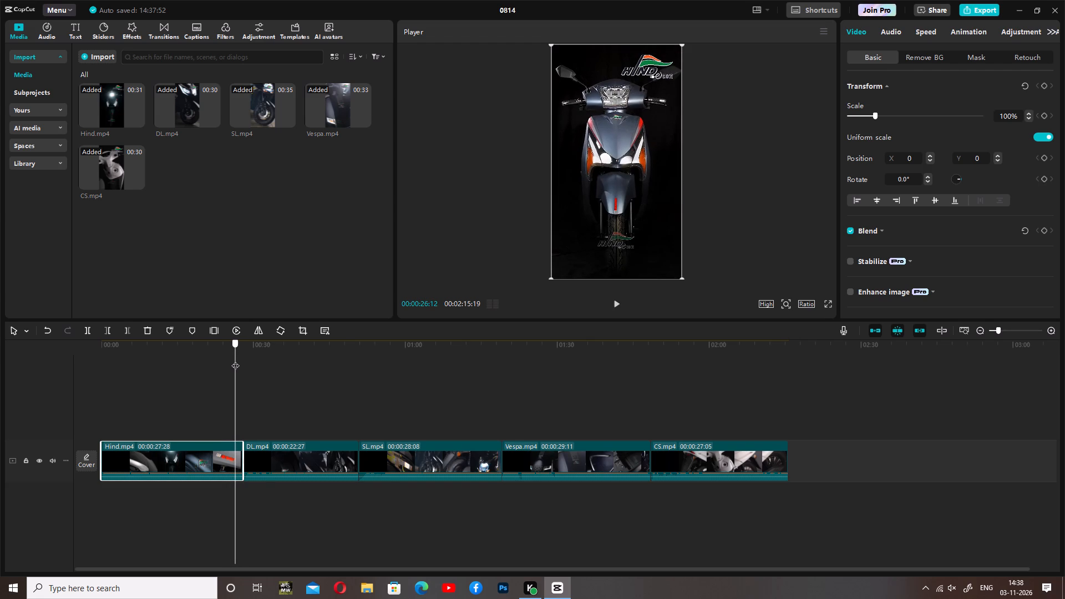
pyautogui.moveTo(235, 360); pyautogui.dragTo(235, 360)
pyautogui.click(89, 328)
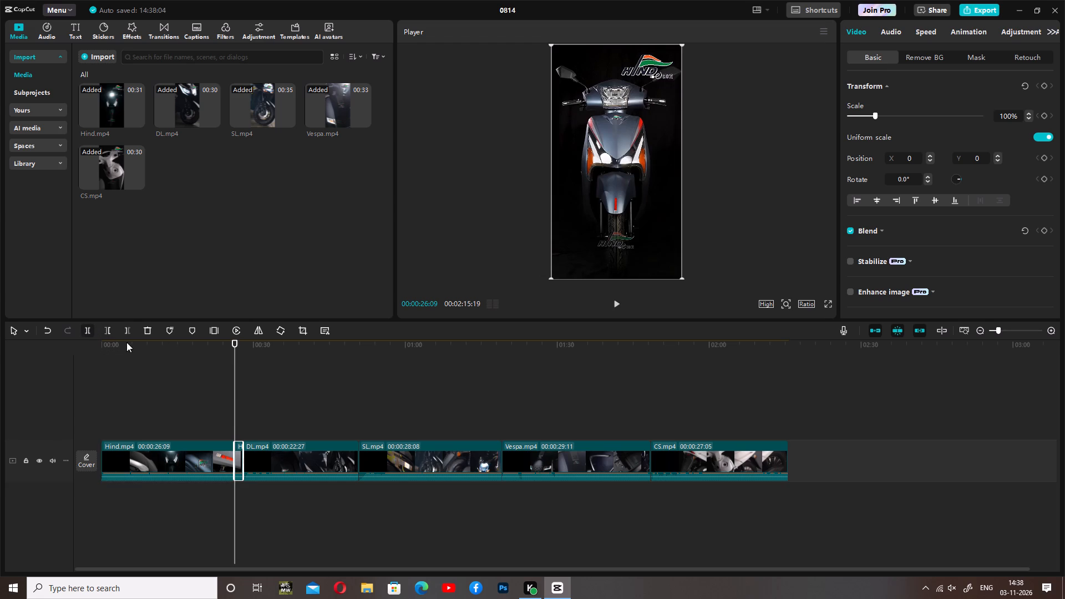
# Copy the short closing piece of Hind.mp4 and place the copy at the very start of the main track.
pyautogui.moveTo(233, 384); pyautogui.dragTo(245, 387)
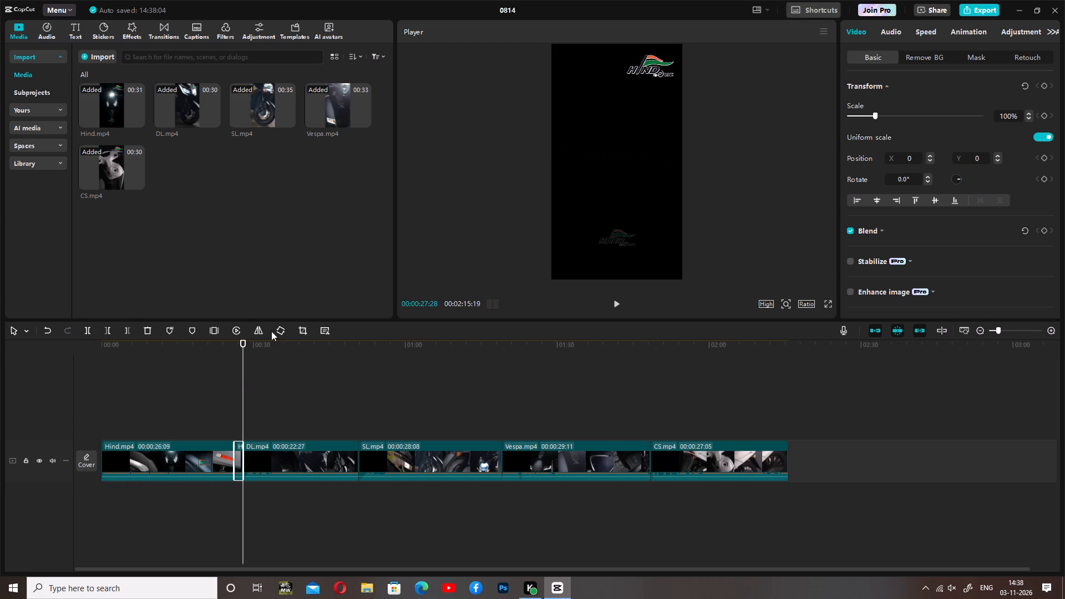
pyautogui.click(617, 303)
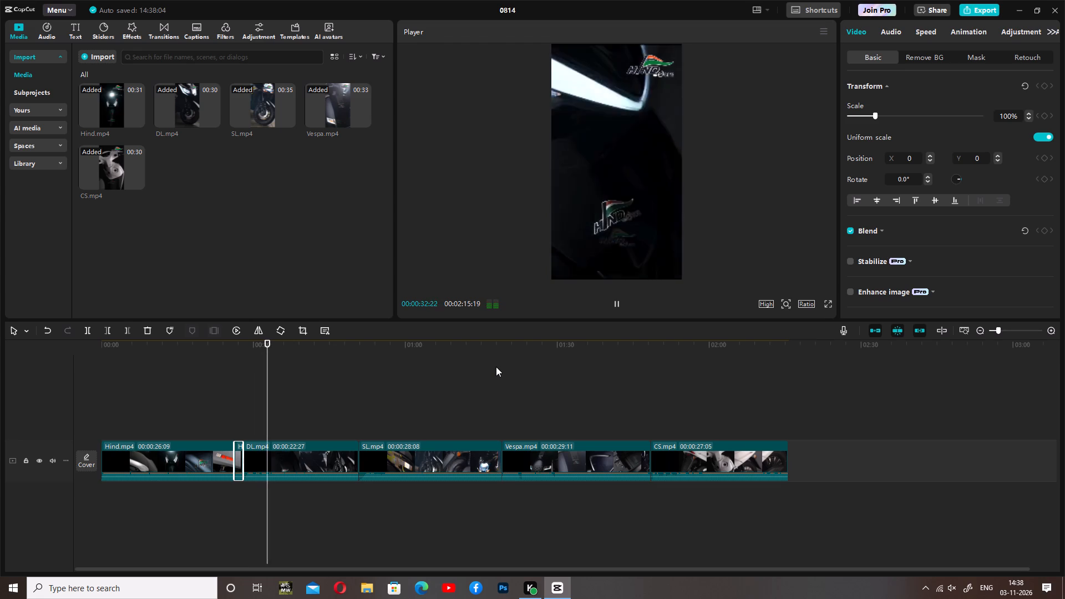
pyautogui.click(344, 397)
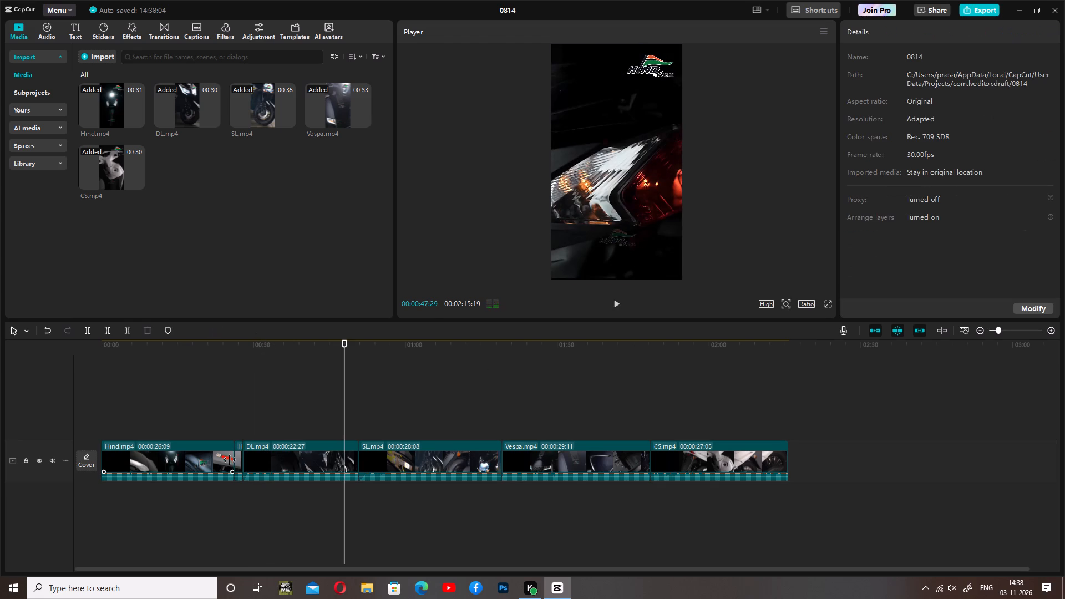
pyautogui.click(240, 464)
pyautogui.rightClick(240, 461)
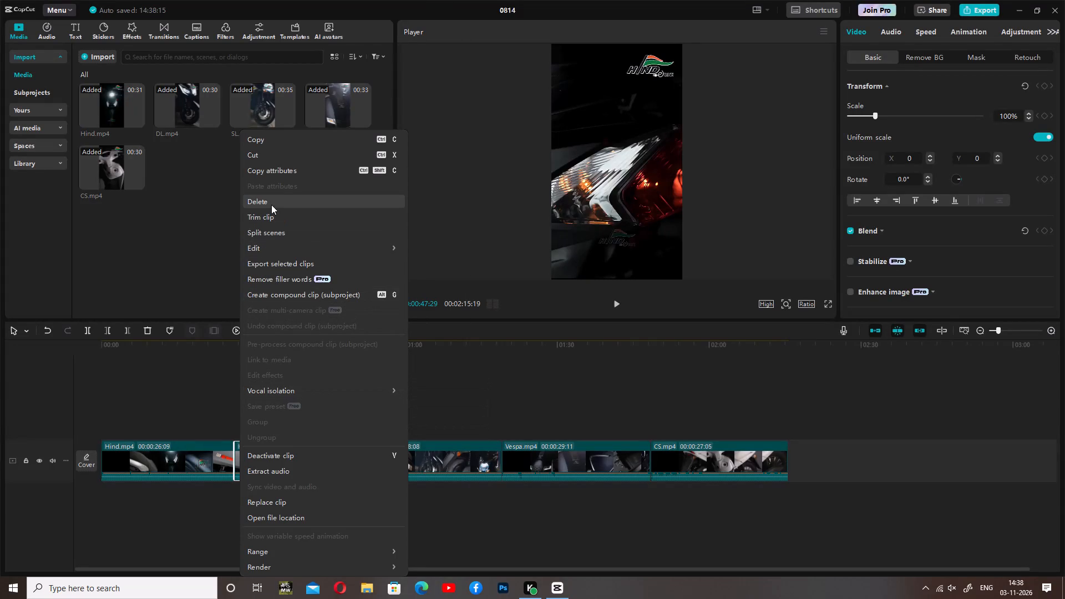
pyautogui.click(273, 143)
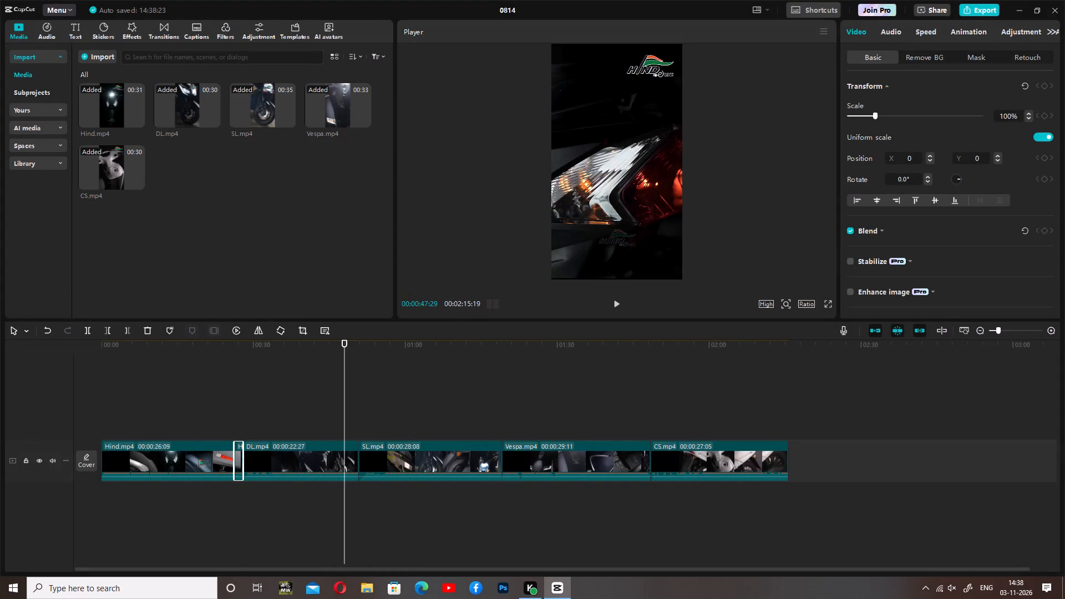
pyautogui.hotkey('ctrl', 'v')
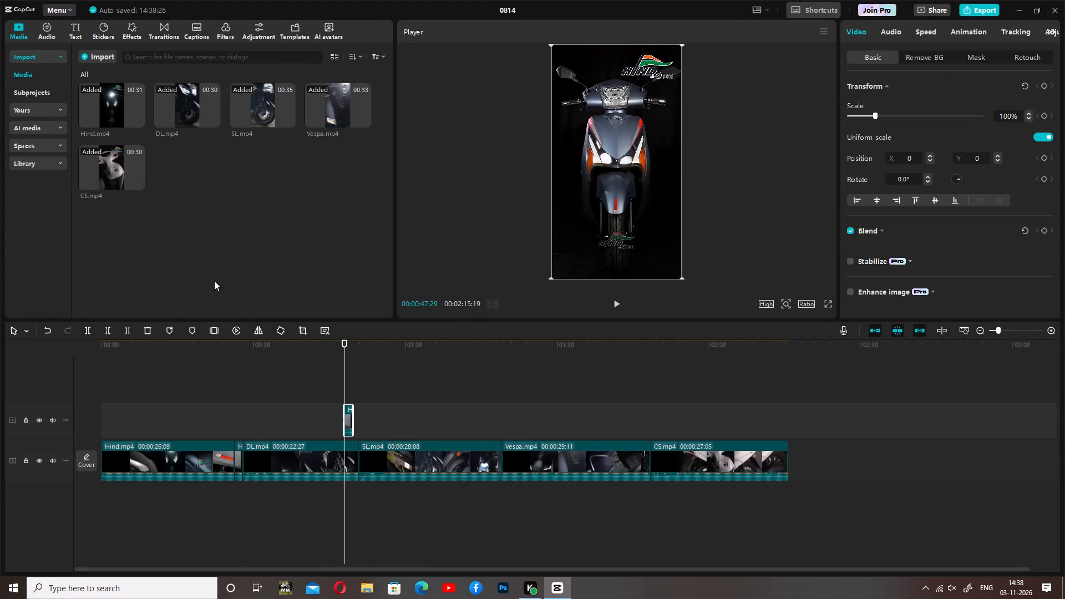
pyautogui.moveTo(349, 424); pyautogui.dragTo(260, 461)
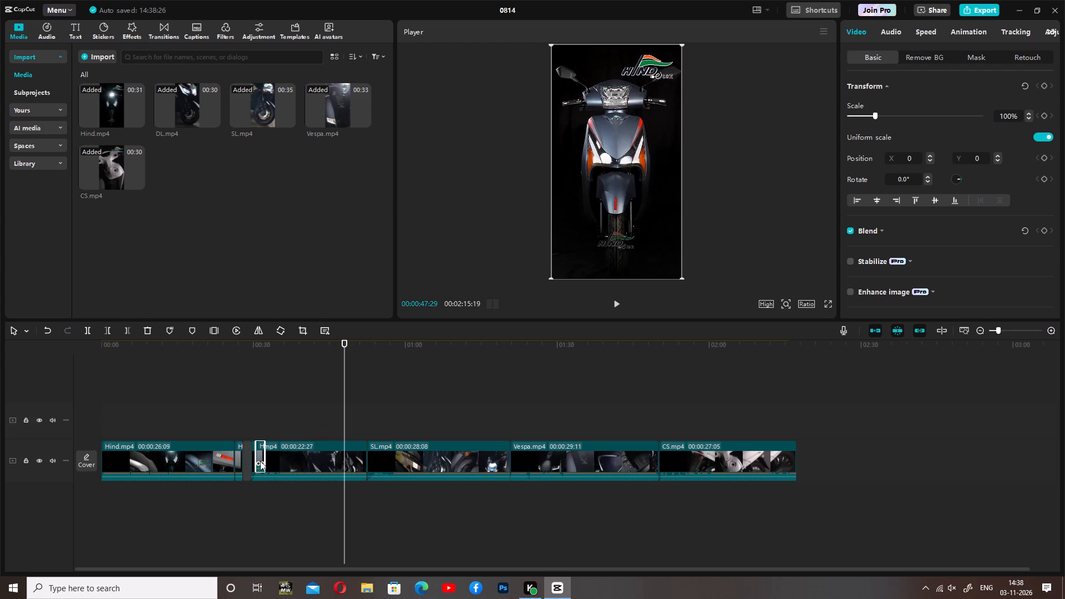
pyautogui.moveTo(260, 461); pyautogui.dragTo(104, 467)
# Review the DL.mp4 footage and its cut into SL.mp4, examining how the DL.mp4 clip ends.
pyautogui.click(328, 373)
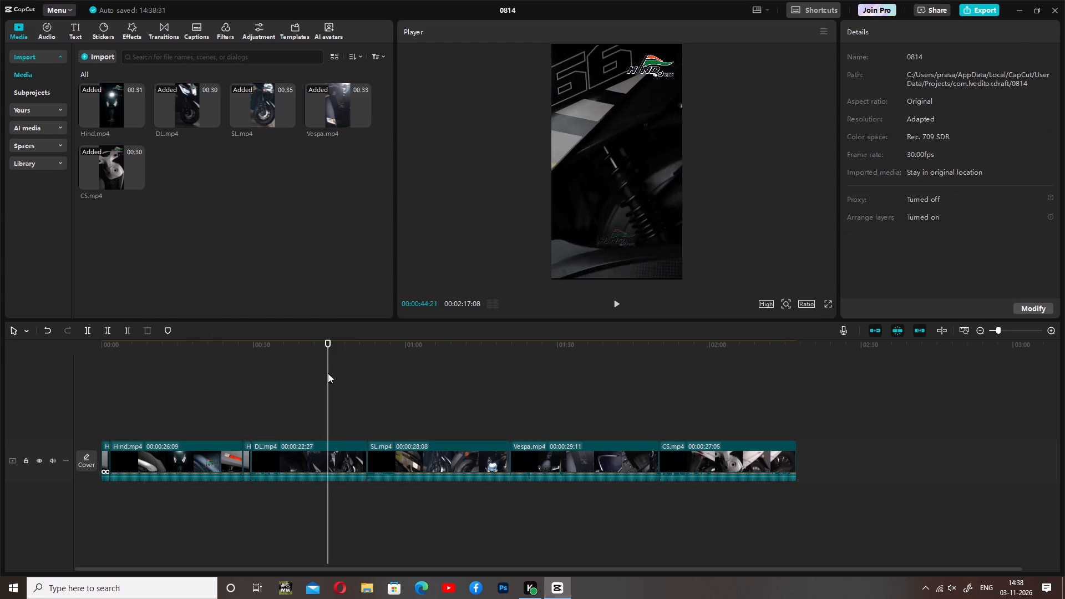
pyautogui.moveTo(327, 374); pyautogui.dragTo(255, 382)
pyautogui.click(620, 299)
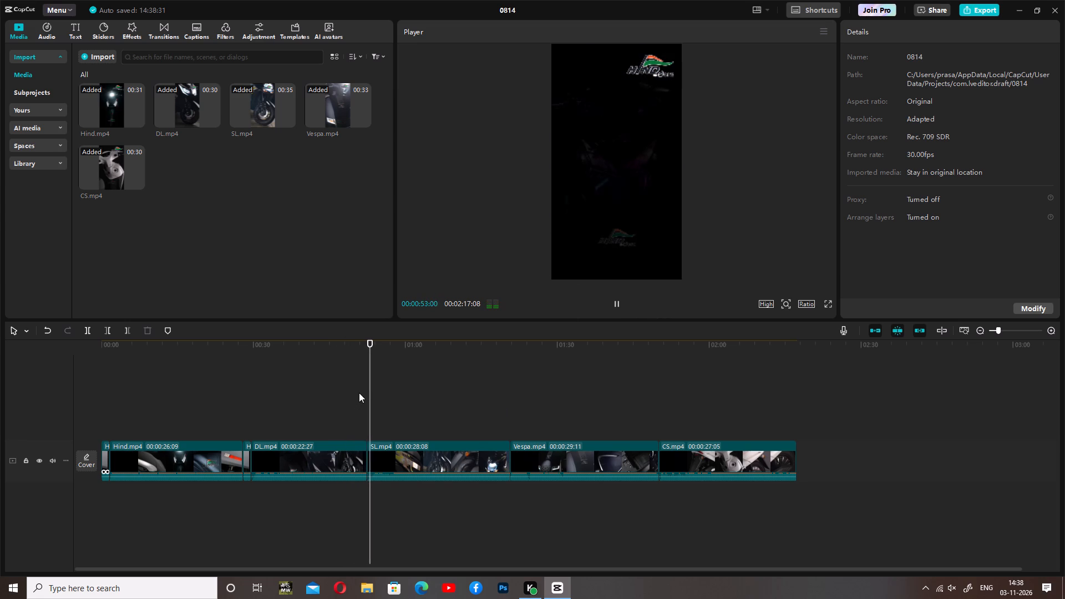
pyautogui.moveTo(372, 385); pyautogui.dragTo(361, 386)
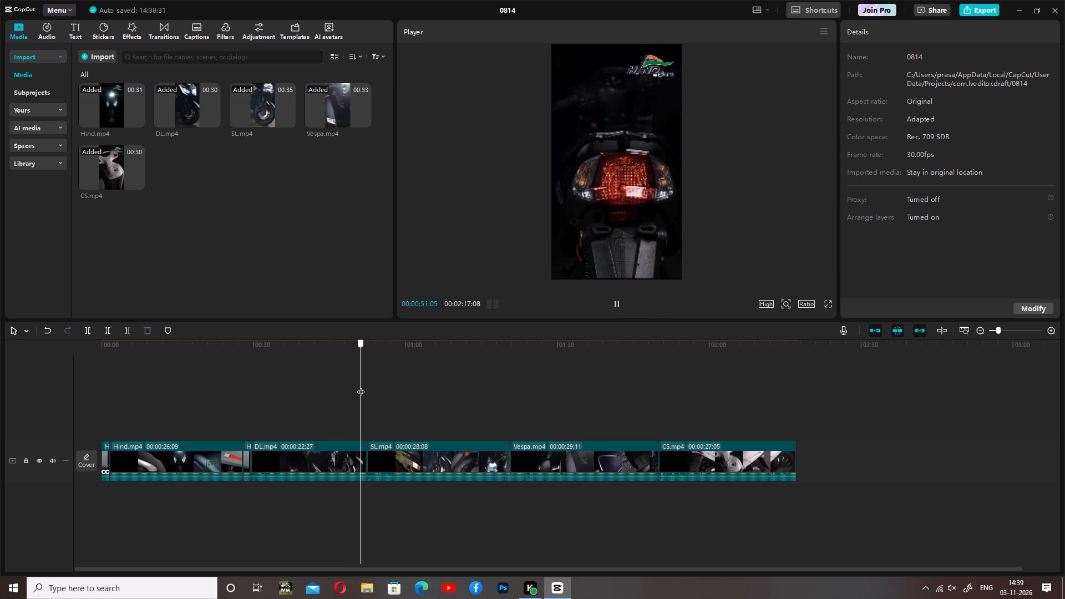
pyautogui.moveTo(361, 386); pyautogui.dragTo(365, 388)
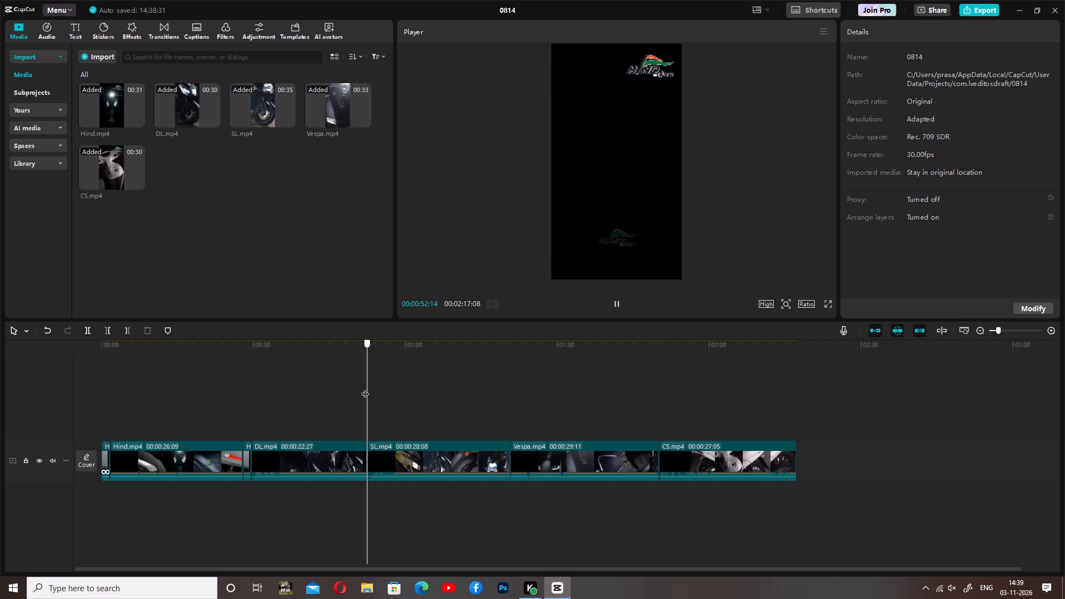
pyautogui.moveTo(365, 388); pyautogui.dragTo(366, 389)
pyautogui.moveTo(366, 389); pyautogui.dragTo(341, 385)
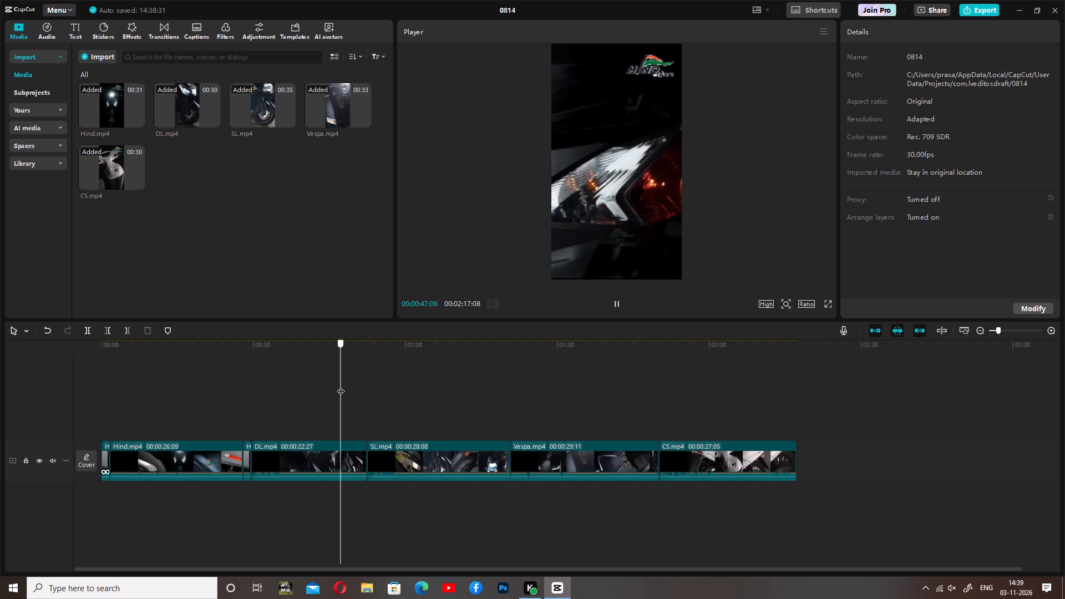
pyautogui.moveTo(341, 385); pyautogui.dragTo(358, 388)
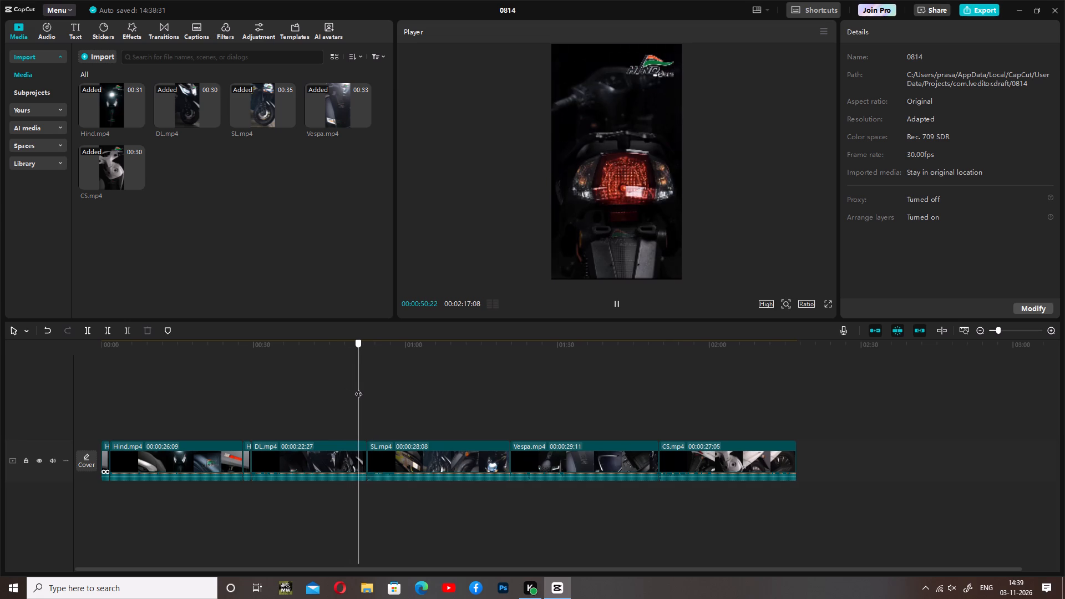
pyautogui.moveTo(358, 388); pyautogui.dragTo(366, 390)
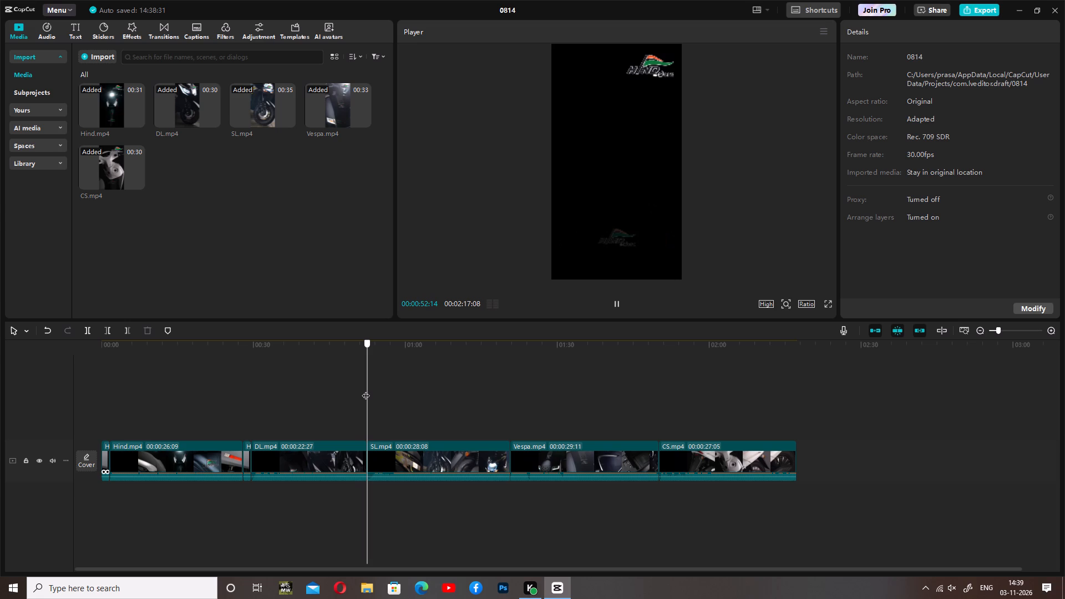
pyautogui.moveTo(366, 390); pyautogui.dragTo(374, 392)
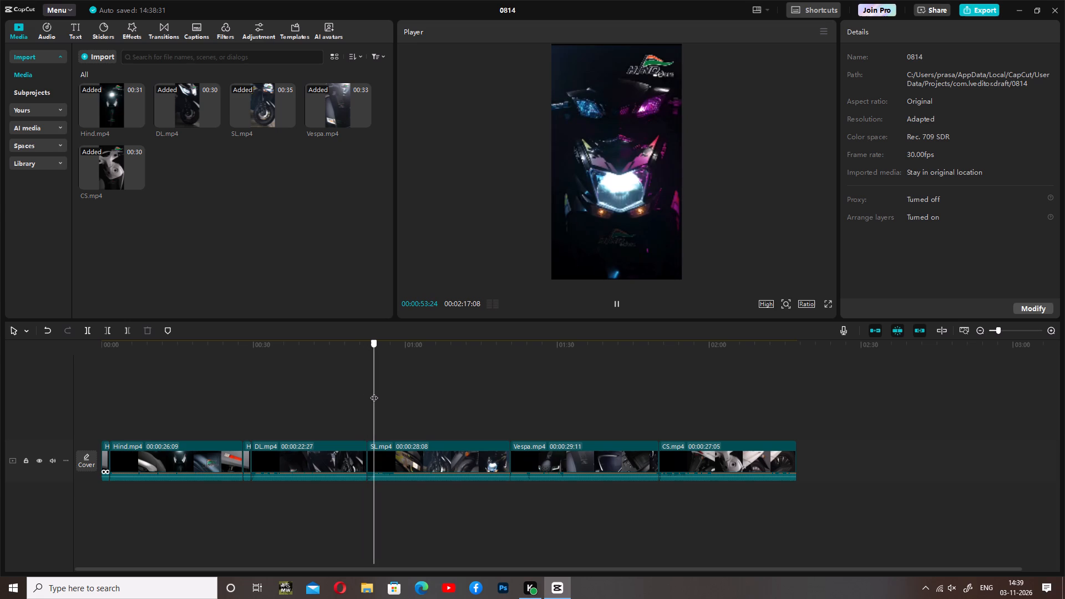
pyautogui.moveTo(374, 392); pyautogui.dragTo(386, 394)
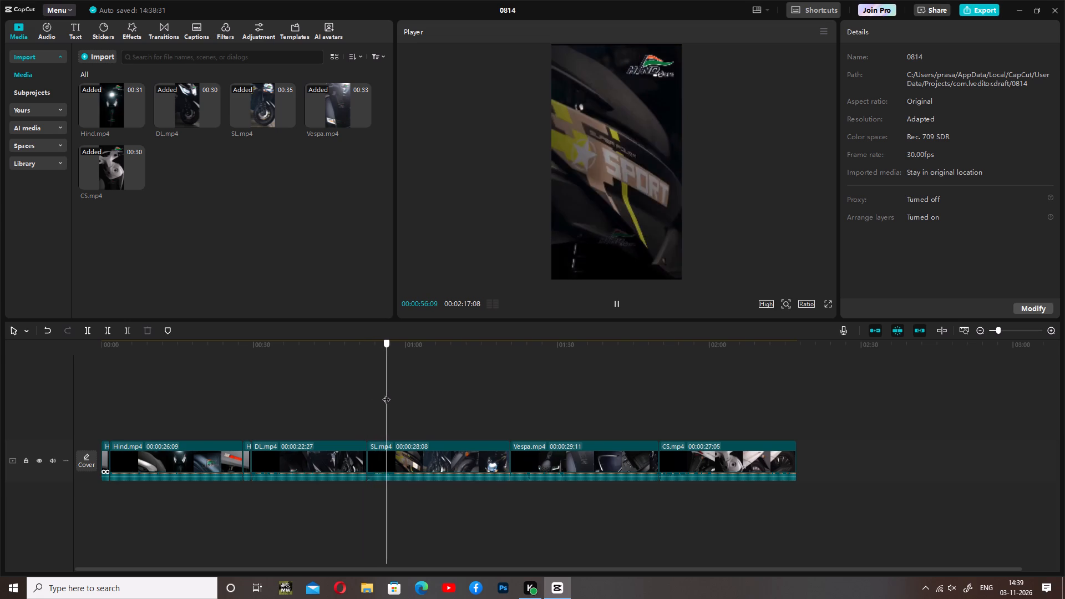
pyautogui.moveTo(386, 394); pyautogui.dragTo(310, 382)
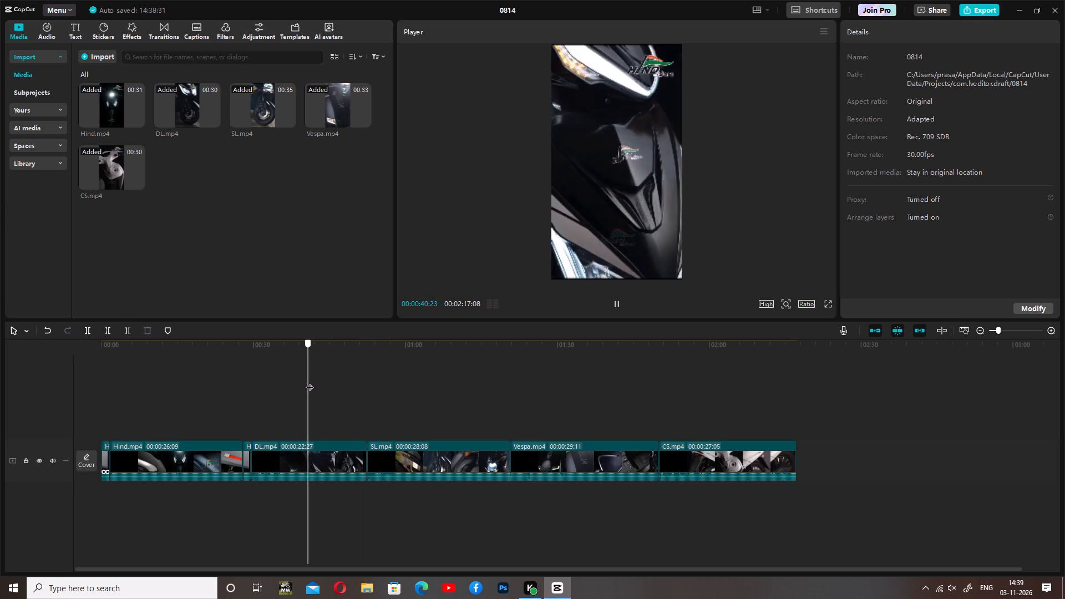
pyautogui.moveTo(310, 382); pyautogui.dragTo(324, 383)
# Delete the trimmed DL.mp4 clip from the timeline.
pyautogui.click(292, 448)
pyautogui.rightClick(292, 448)
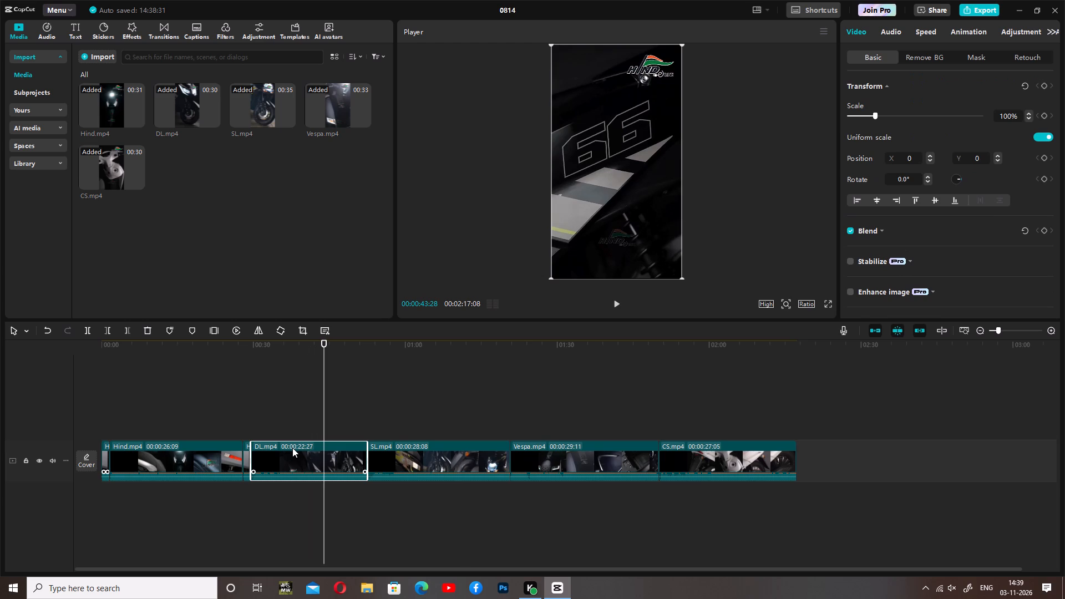
pyautogui.click(329, 197)
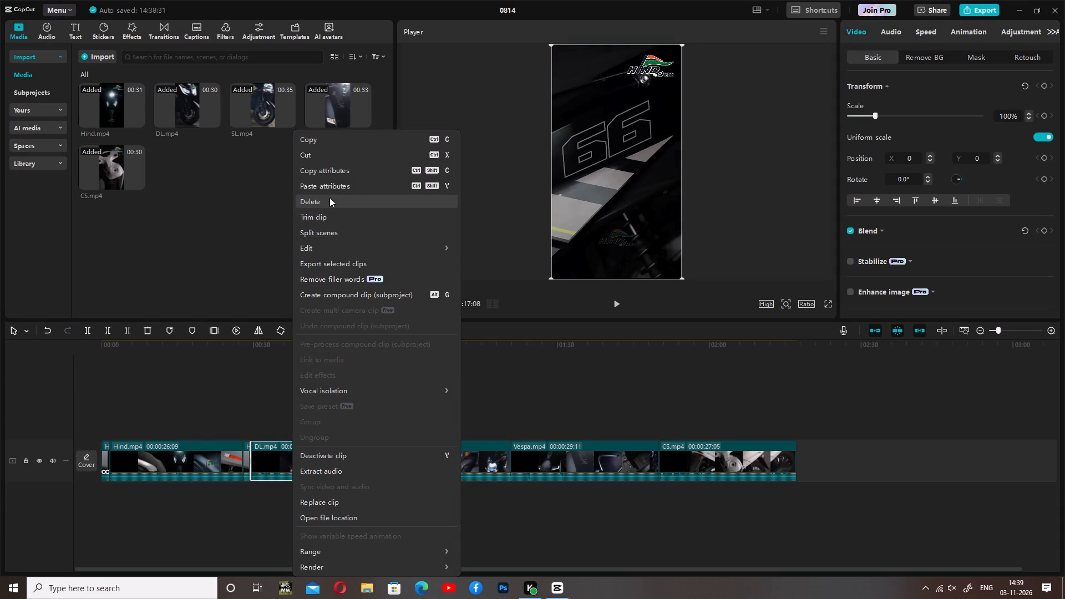
# Insert the full-length DL.mp4 from the project media between the short Hind.mp4 piece and SL.mp4.
pyautogui.moveTo(186, 96); pyautogui.dragTo(267, 399)
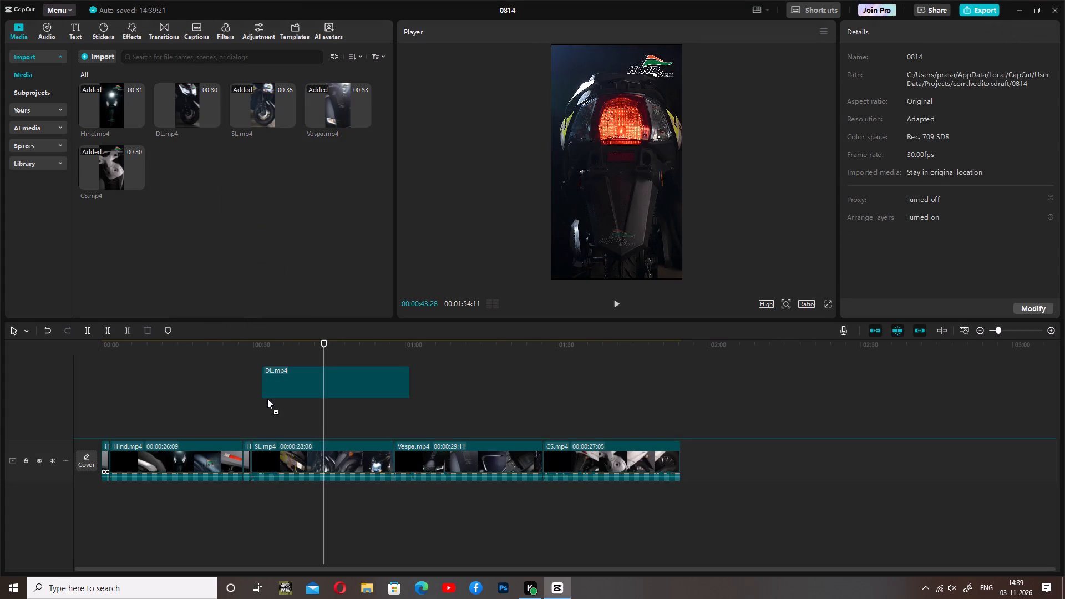
pyautogui.moveTo(267, 399); pyautogui.dragTo(255, 451)
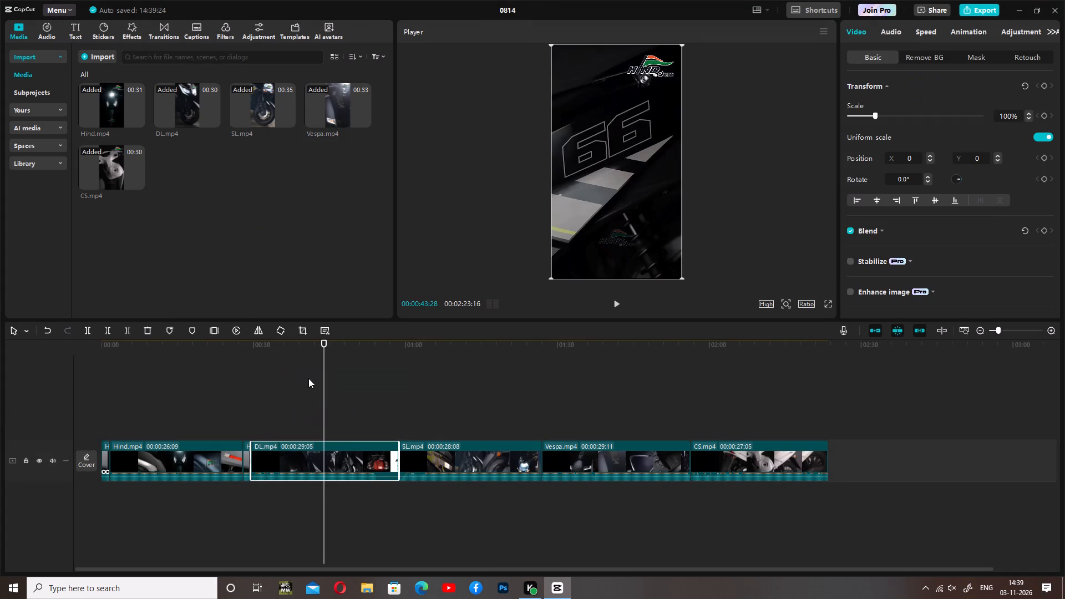
# Trim the end of the DL.mp4 clip at 00:00:53:17, removing the closing logo from that point onward.
pyautogui.moveTo(322, 374); pyautogui.dragTo(346, 379)
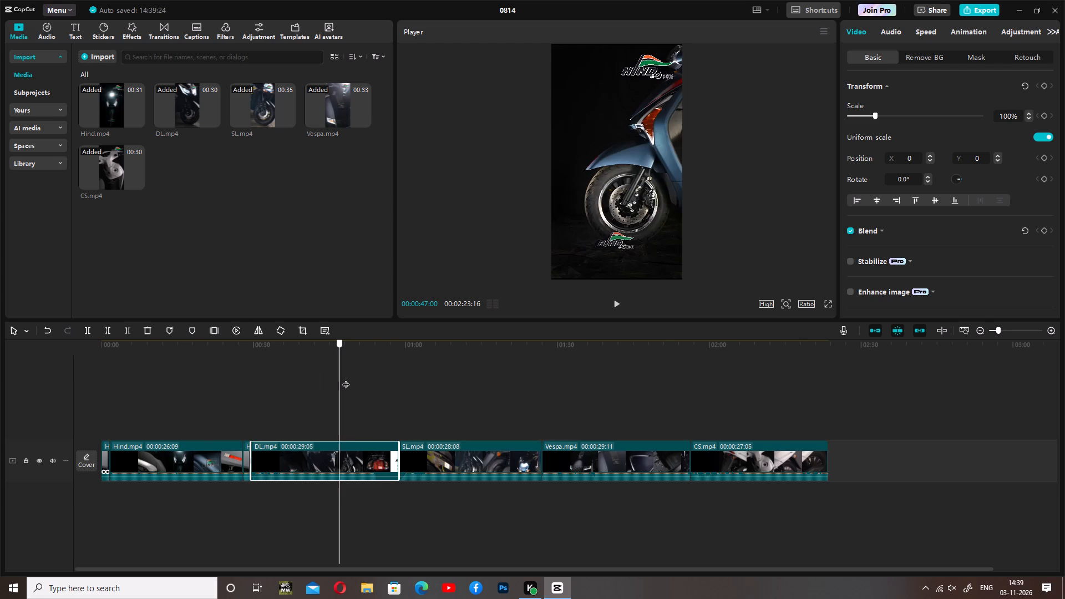
pyautogui.moveTo(346, 379); pyautogui.dragTo(374, 375)
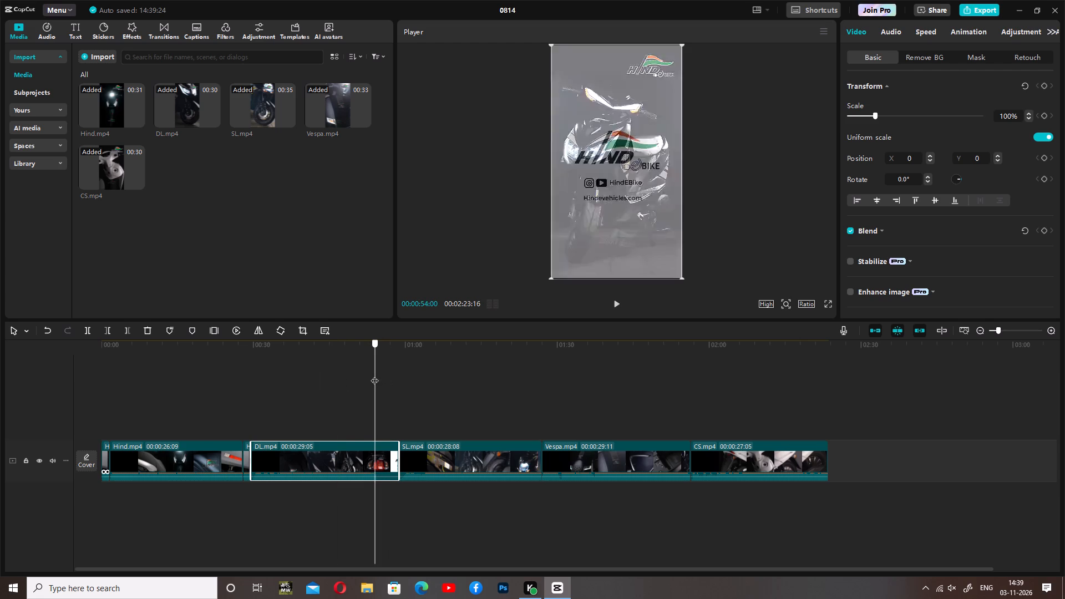
pyautogui.moveTo(374, 375); pyautogui.dragTo(373, 375)
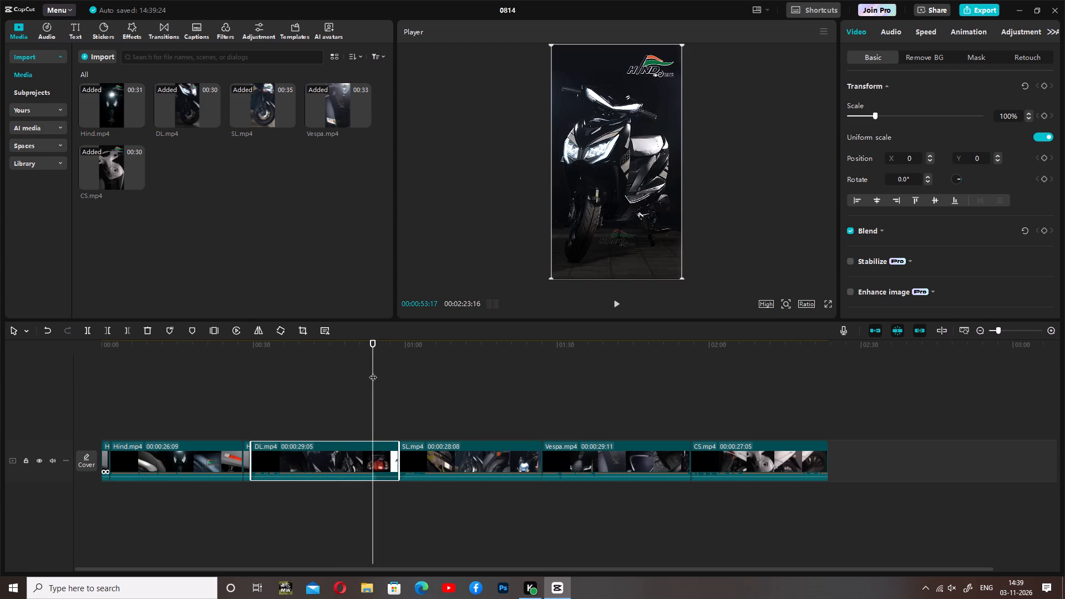
pyautogui.click(129, 328)
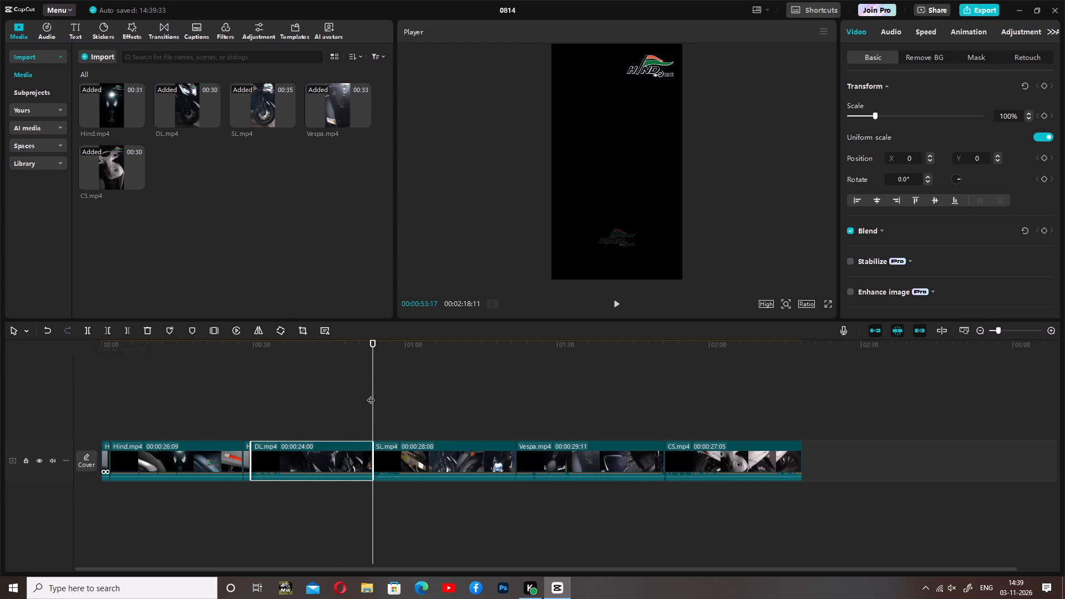
# Split the DL.mp4 clip at 00:00:52:04, just after the red tail-light shot, to separate its closing scooter view.
pyautogui.moveTo(371, 394); pyautogui.dragTo(362, 391)
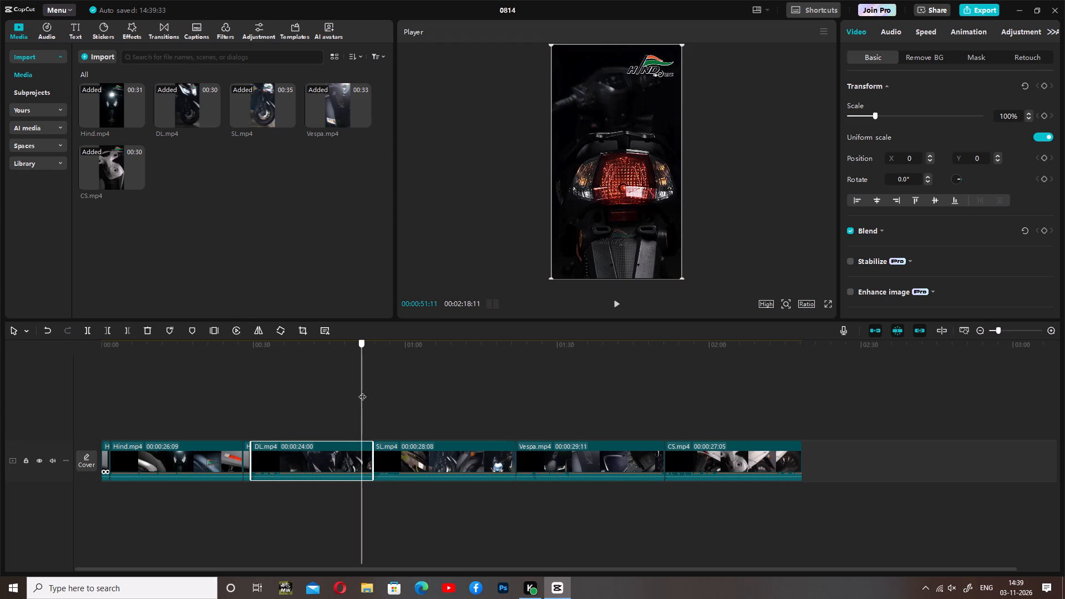
pyautogui.moveTo(362, 391); pyautogui.dragTo(362, 392)
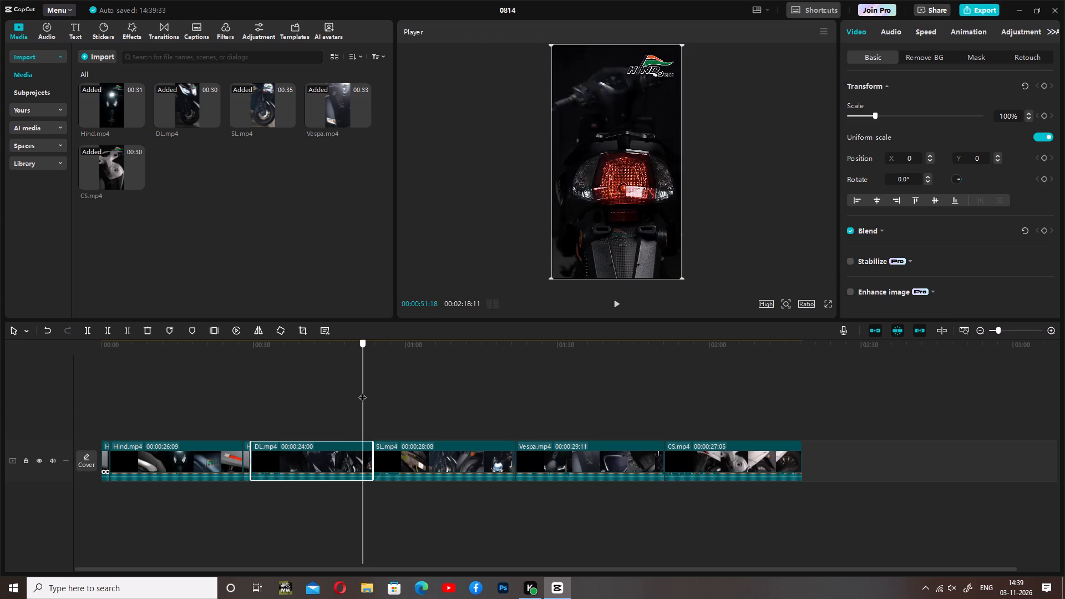
pyautogui.moveTo(362, 392); pyautogui.dragTo(365, 393)
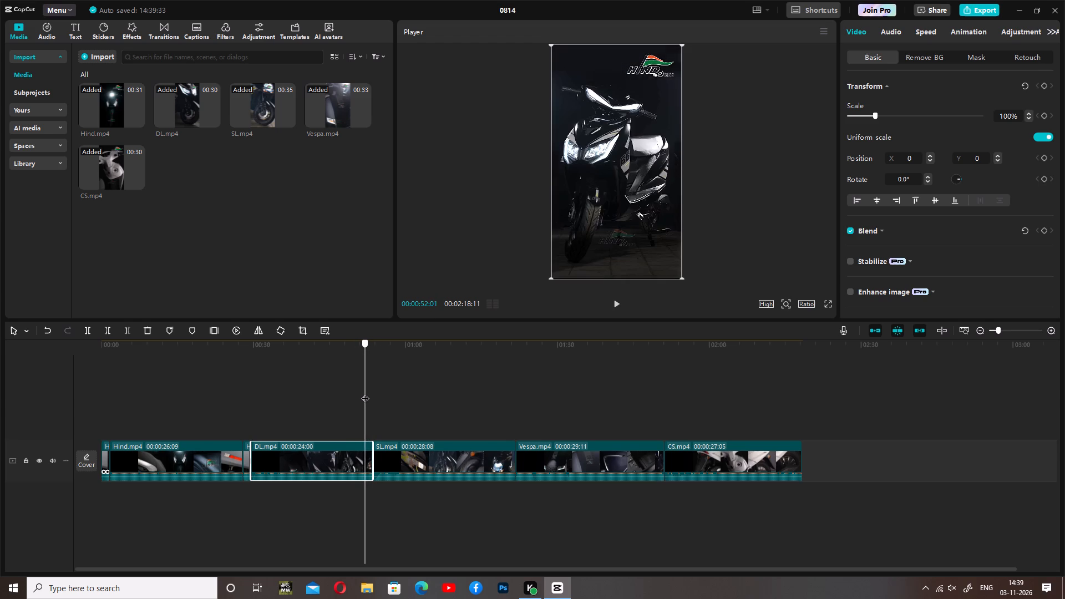
pyautogui.moveTo(365, 393); pyautogui.dragTo(363, 393)
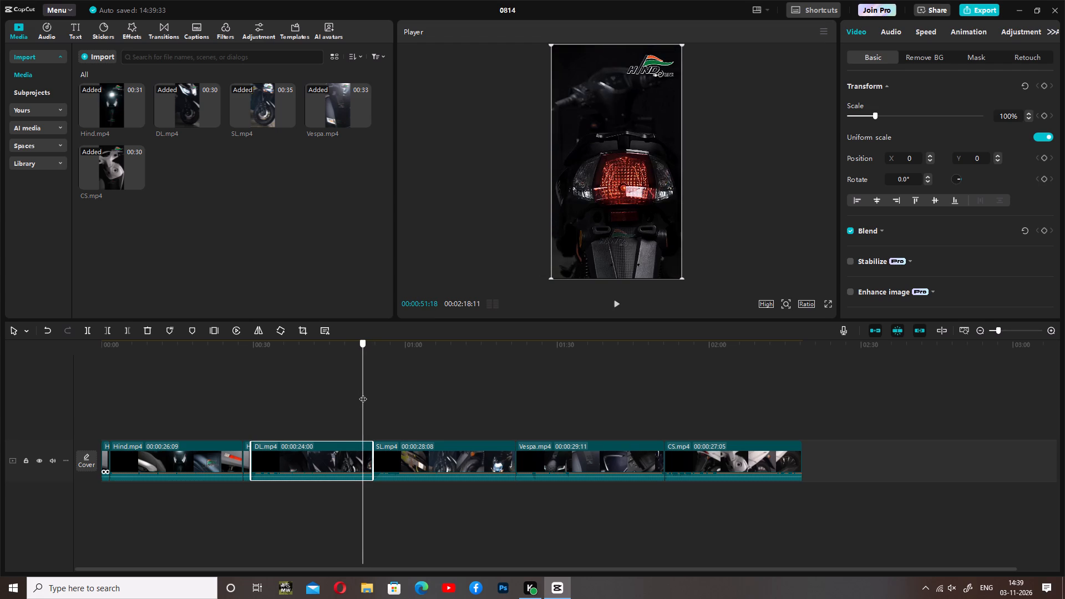
pyautogui.moveTo(363, 393); pyautogui.dragTo(366, 393)
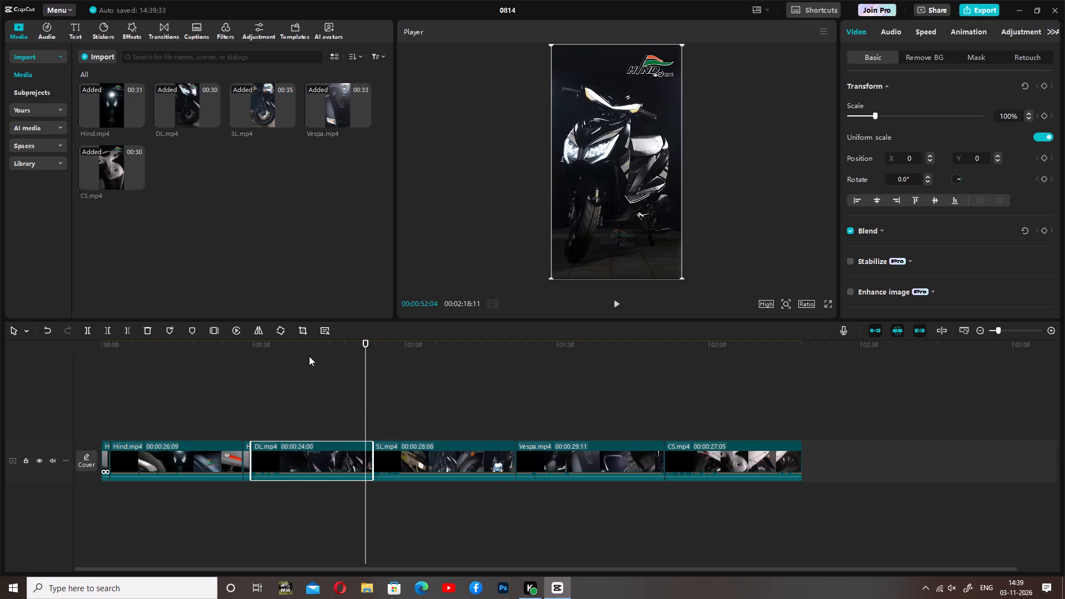
pyautogui.click(88, 331)
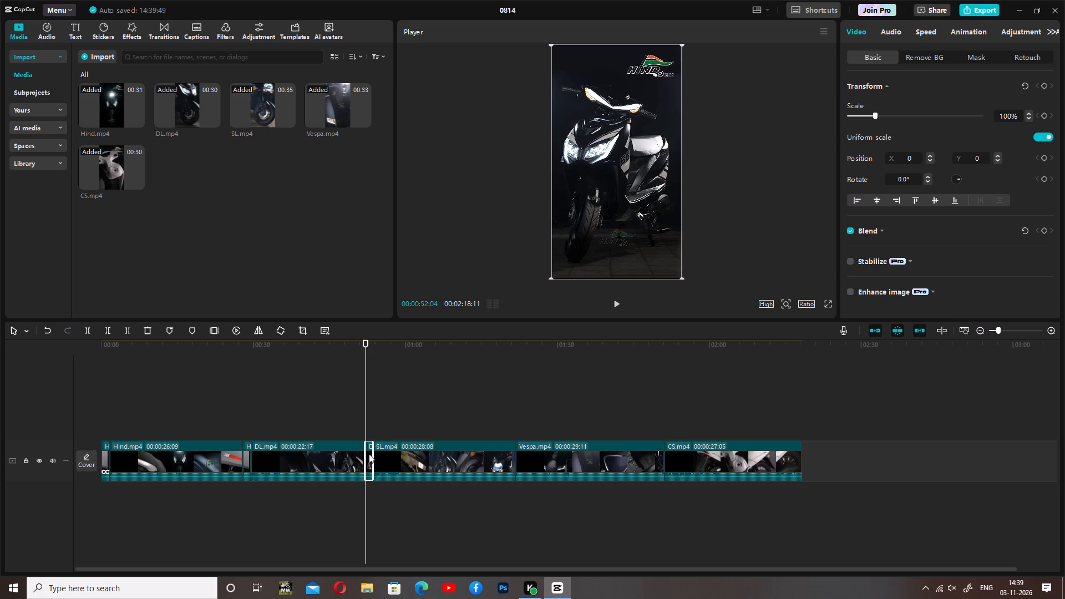
# Copy the short closing piece of DL.mp4.
pyautogui.rightClick(369, 454)
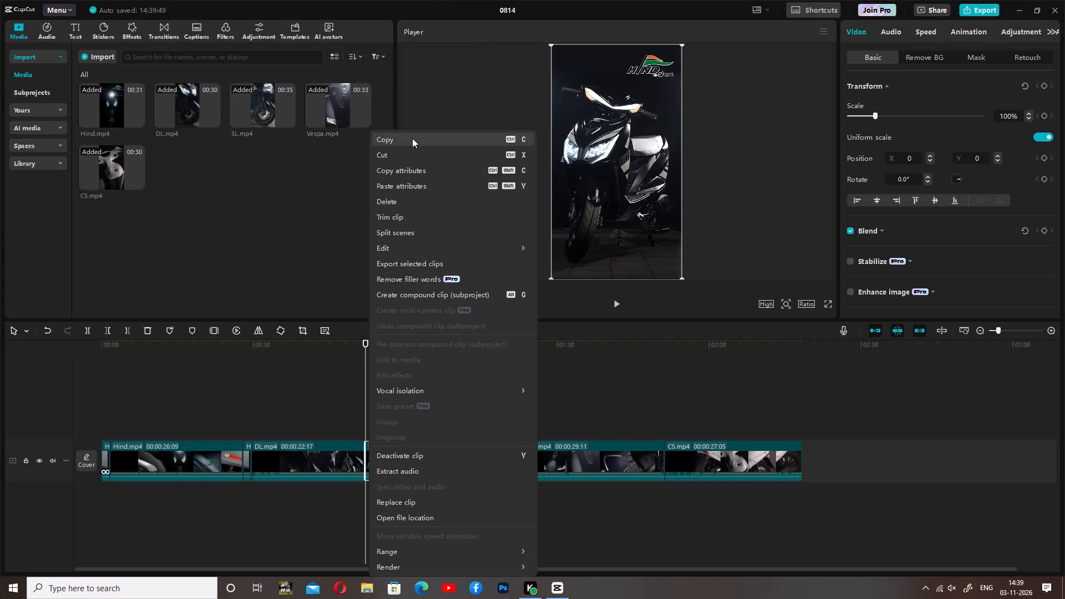
pyautogui.click(412, 138)
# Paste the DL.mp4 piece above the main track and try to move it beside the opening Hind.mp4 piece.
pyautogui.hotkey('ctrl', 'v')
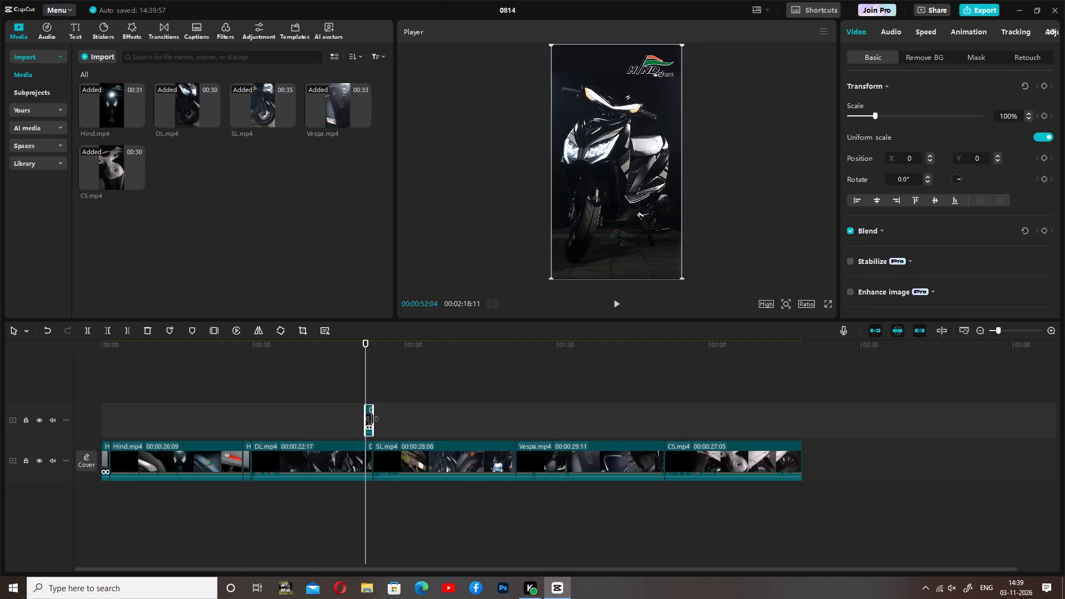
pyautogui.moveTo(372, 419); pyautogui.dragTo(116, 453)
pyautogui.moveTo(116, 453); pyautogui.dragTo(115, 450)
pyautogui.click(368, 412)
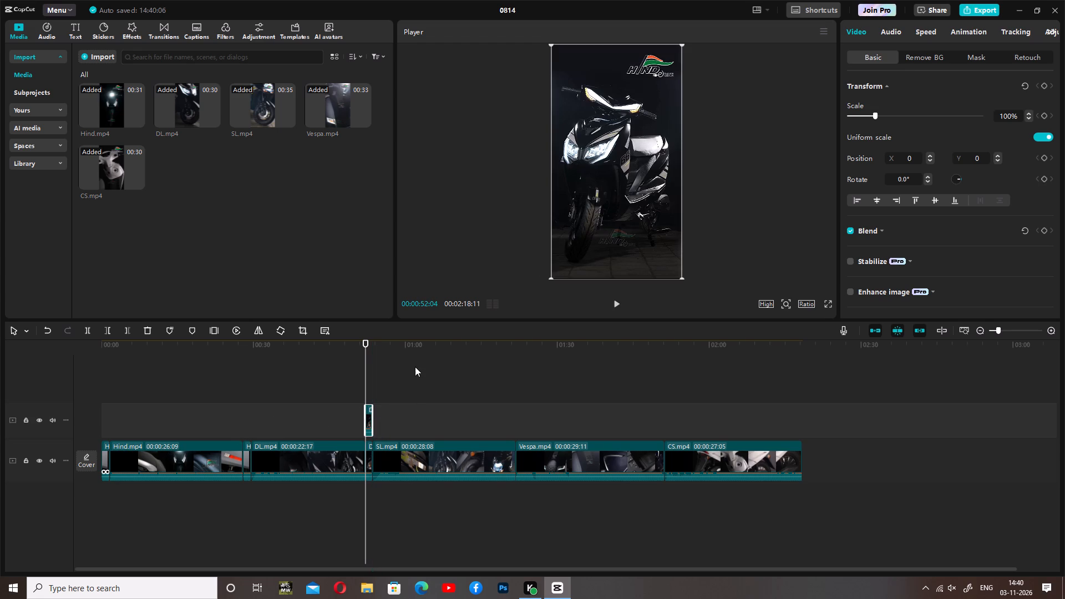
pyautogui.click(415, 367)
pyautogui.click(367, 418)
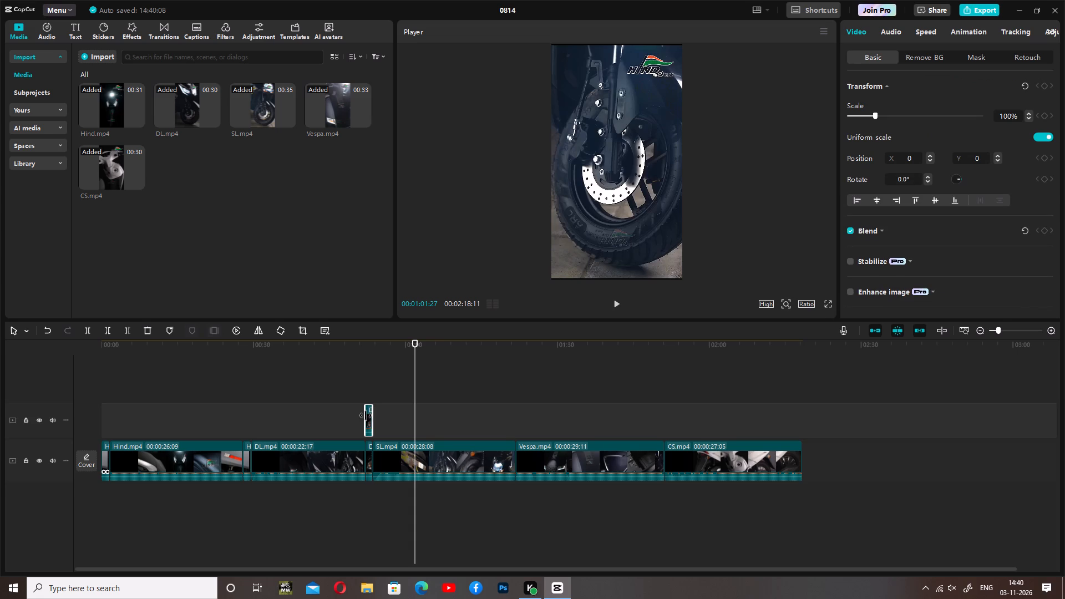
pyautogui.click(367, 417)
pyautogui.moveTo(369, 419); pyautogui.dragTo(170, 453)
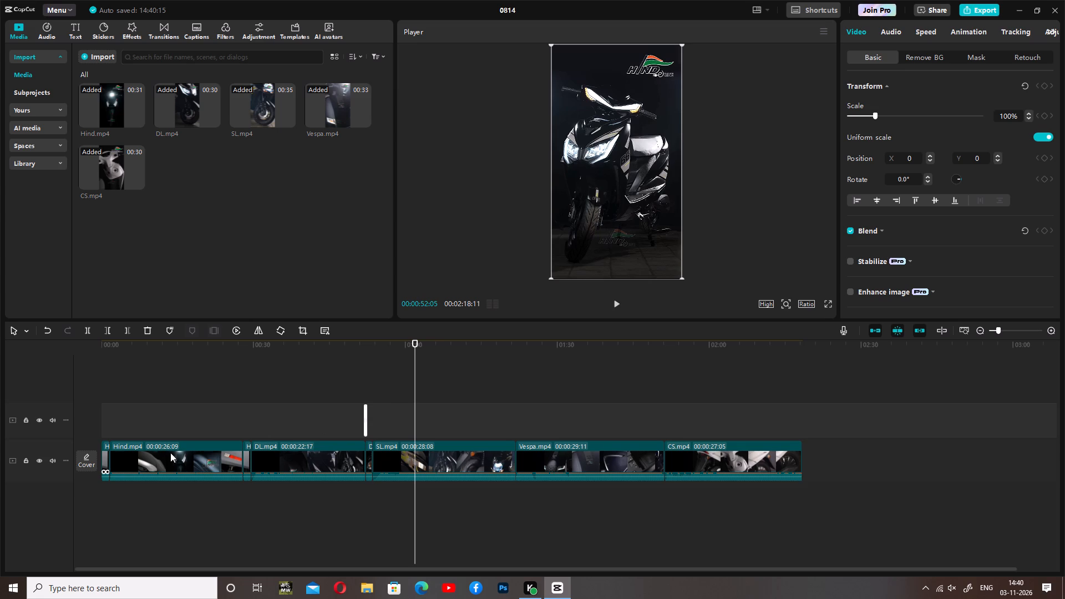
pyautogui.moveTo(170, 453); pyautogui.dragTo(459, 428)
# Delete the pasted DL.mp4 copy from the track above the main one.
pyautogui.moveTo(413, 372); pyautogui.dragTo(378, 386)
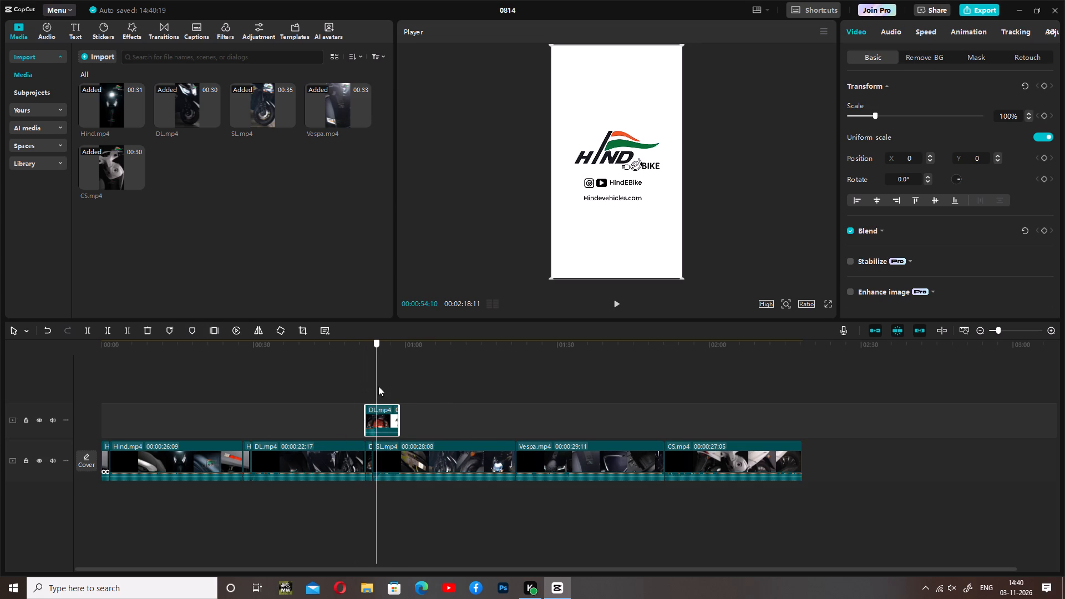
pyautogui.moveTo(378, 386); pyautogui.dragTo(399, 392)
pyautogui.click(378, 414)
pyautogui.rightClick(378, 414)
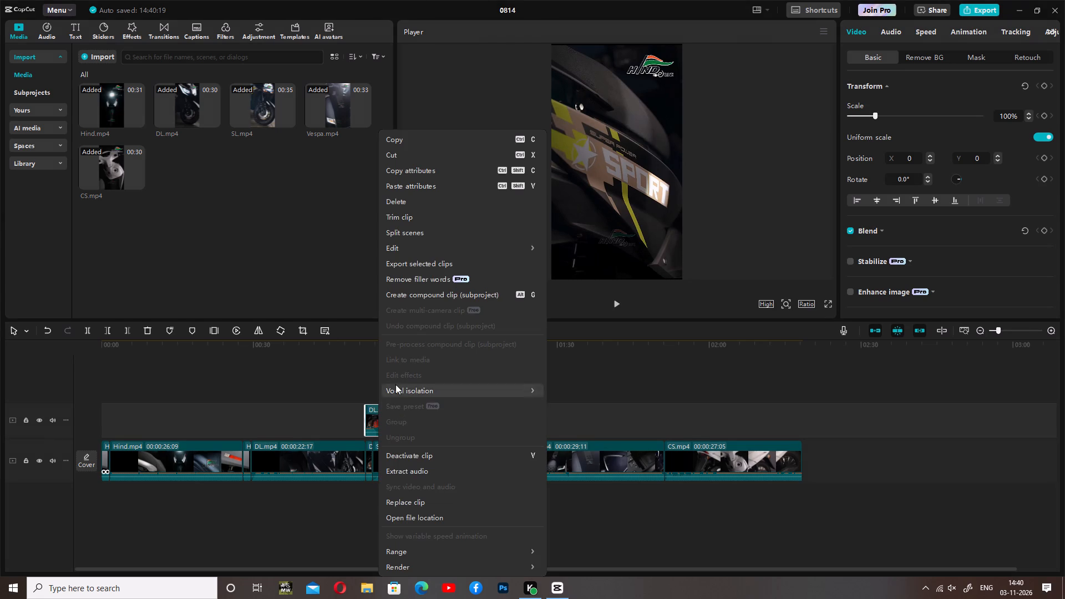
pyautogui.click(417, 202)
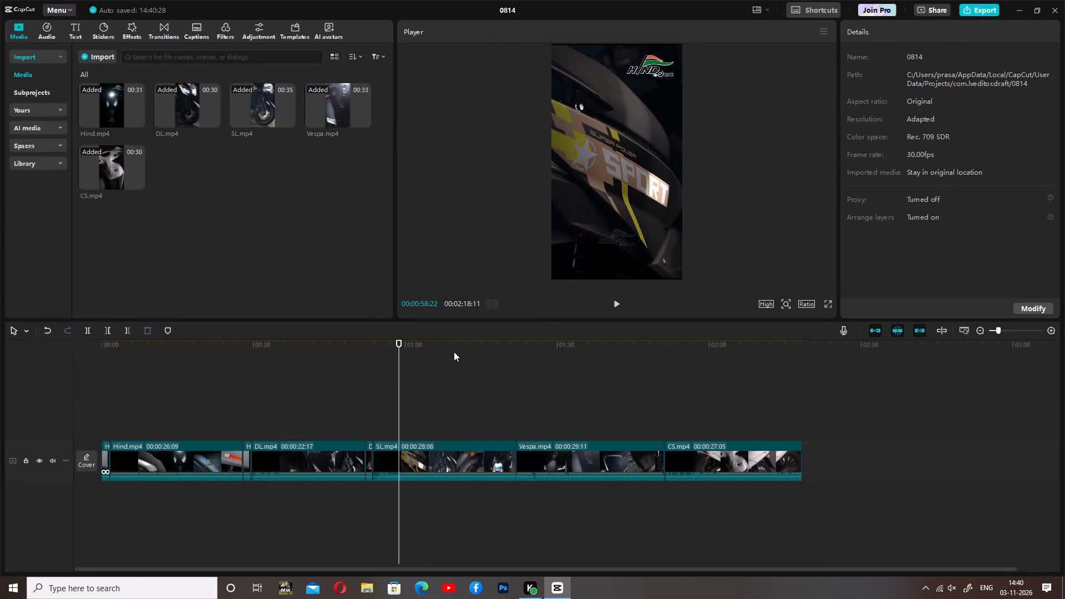
# Paste the DL.mp4 piece again and place it on the main track between the opening Hind.mp4 piece and the long Hind.mp4 clip.
pyautogui.hotkey('ctrl', 'v')
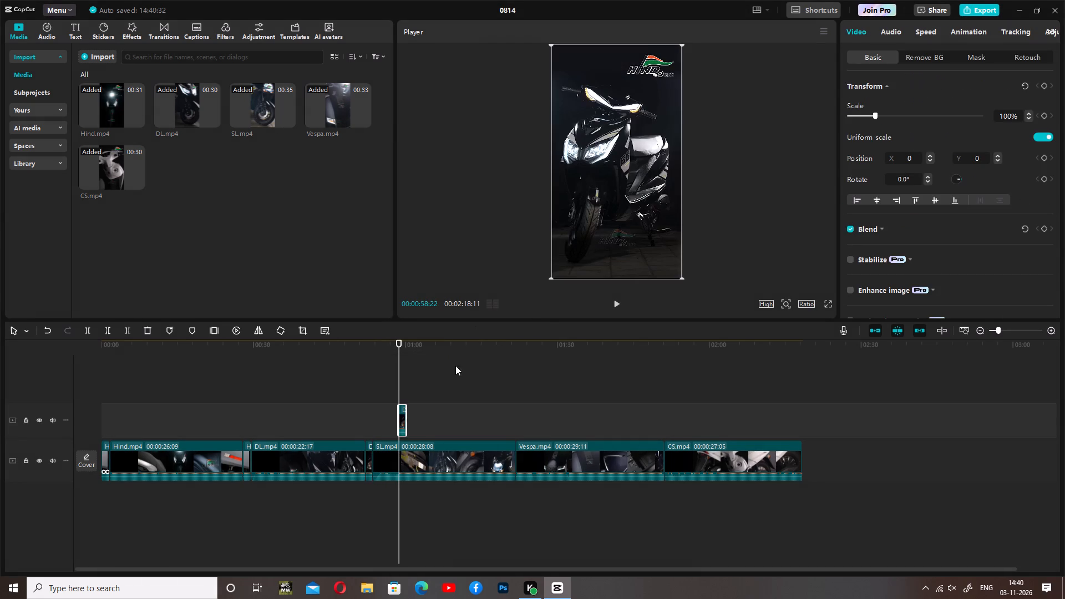
pyautogui.click(476, 327)
pyautogui.click(453, 373)
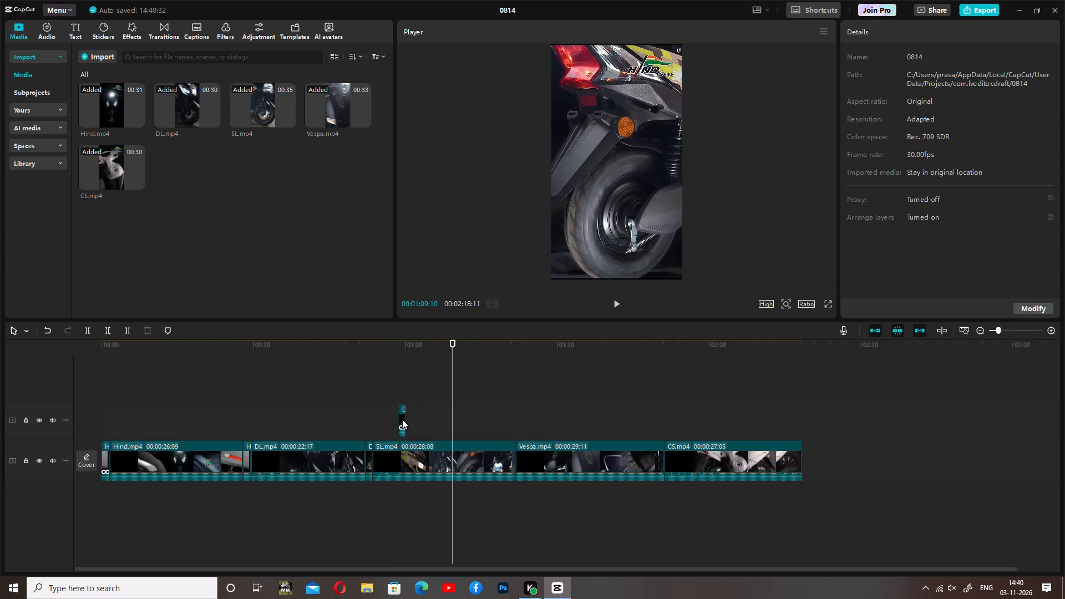
pyautogui.moveTo(402, 419); pyautogui.dragTo(145, 471)
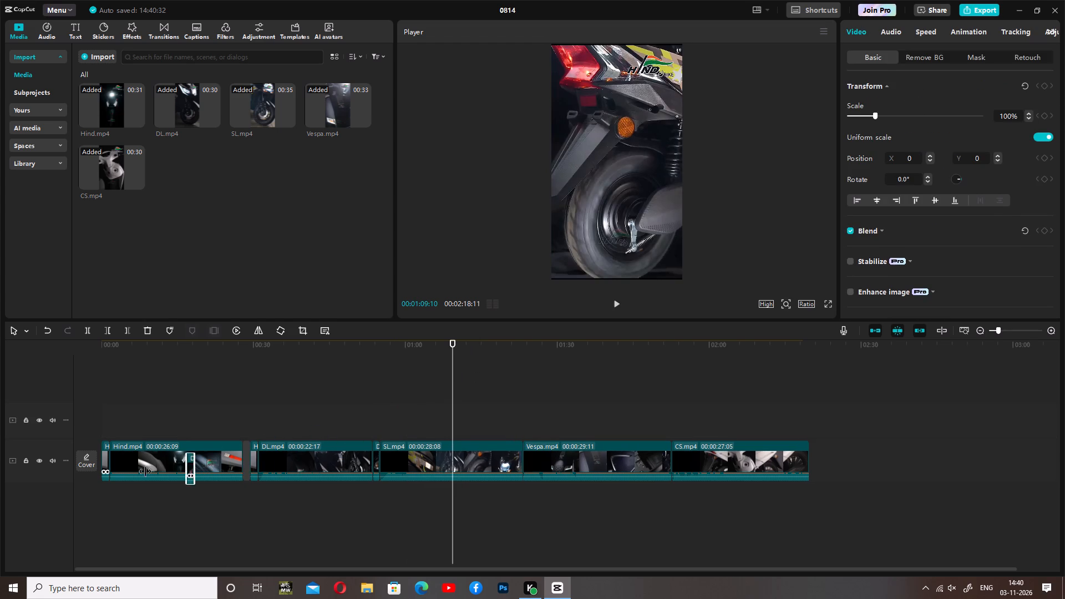
pyautogui.moveTo(145, 471); pyautogui.dragTo(114, 458)
# Review the SL.mp4 footage and its cut into Vespa.mp4, examining how the SL.mp4 clip ends.
pyautogui.click(267, 383)
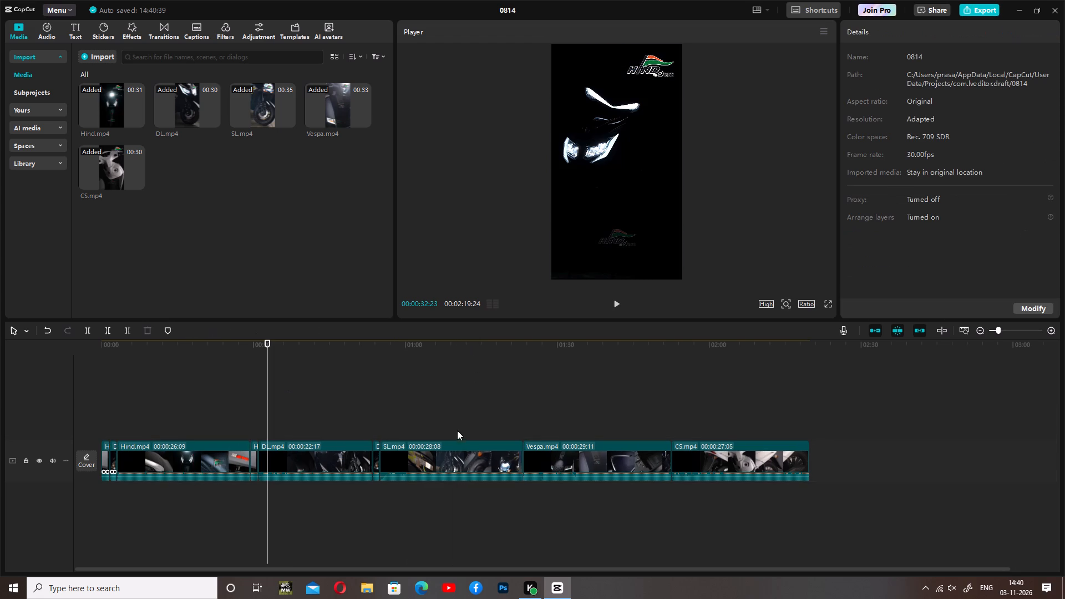
pyautogui.moveTo(267, 408); pyautogui.dragTo(389, 414)
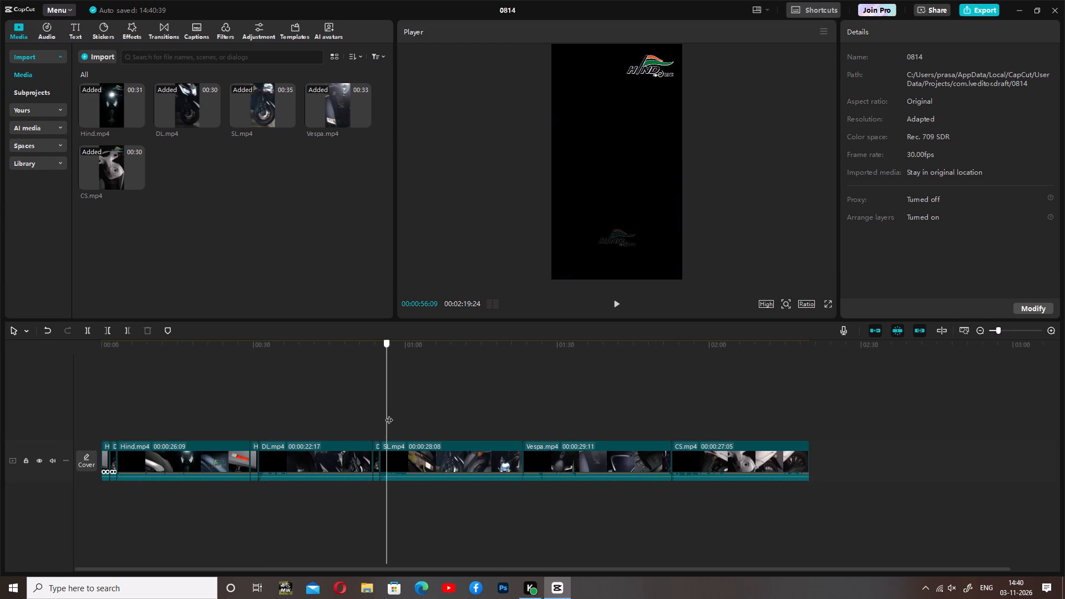
pyautogui.moveTo(389, 414); pyautogui.dragTo(428, 418)
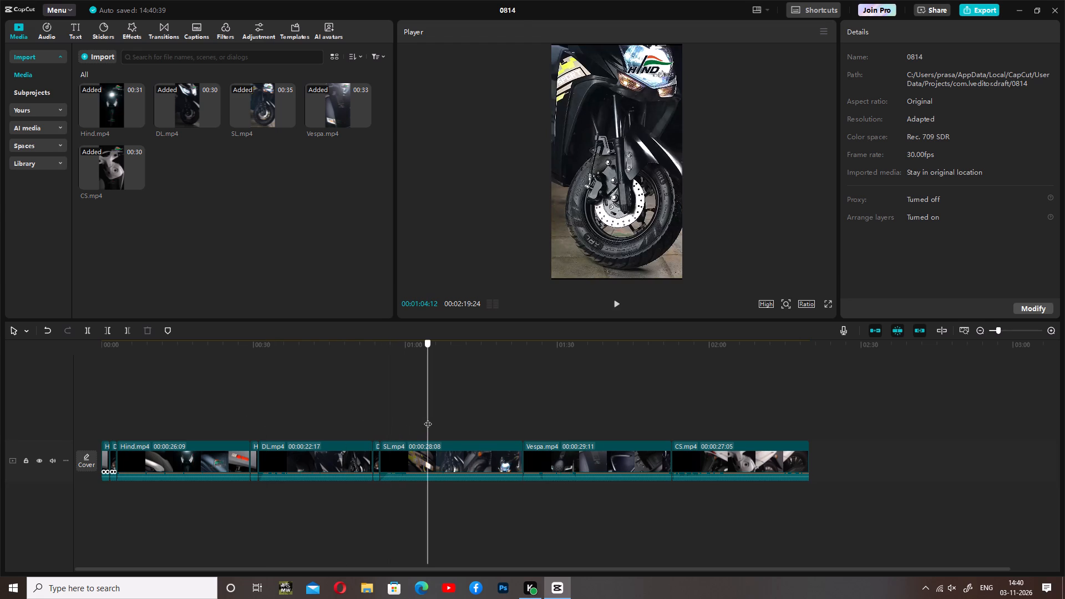
pyautogui.moveTo(428, 418); pyautogui.dragTo(506, 428)
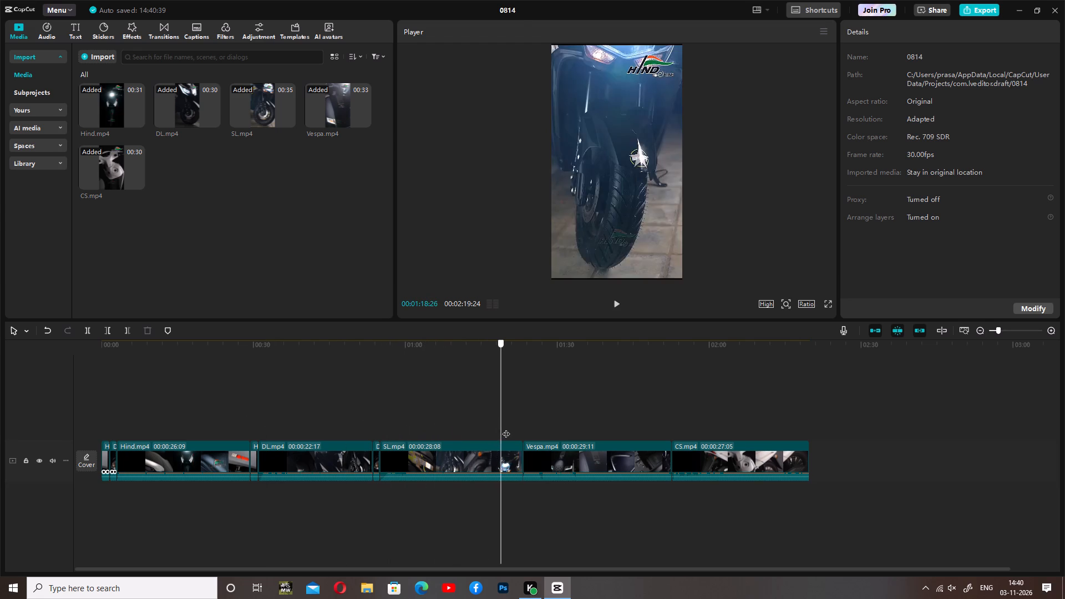
pyautogui.moveTo(506, 428); pyautogui.dragTo(516, 431)
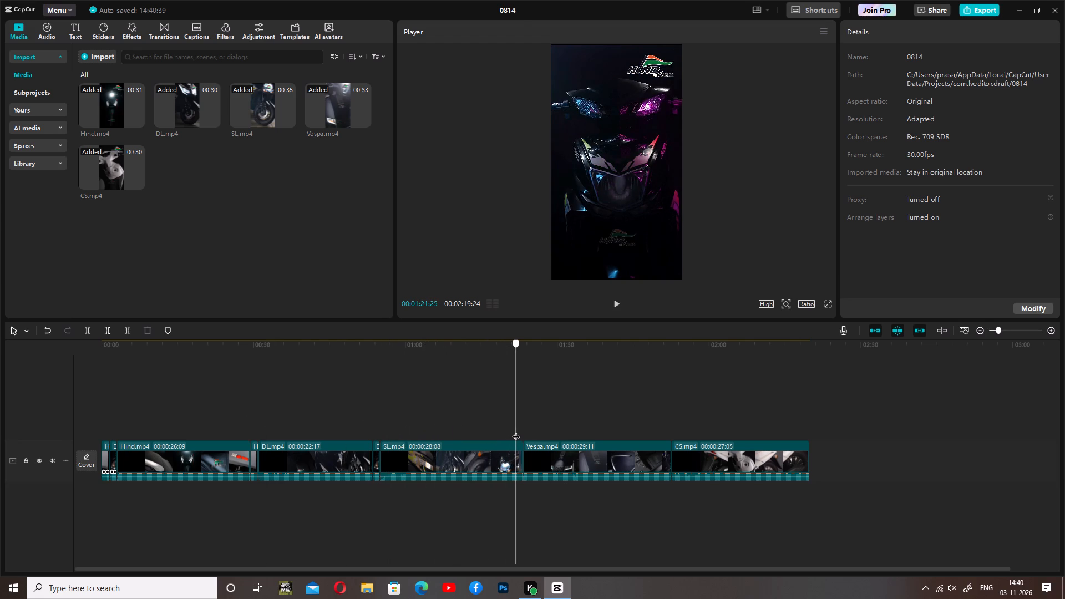
pyautogui.moveTo(516, 431); pyautogui.dragTo(531, 435)
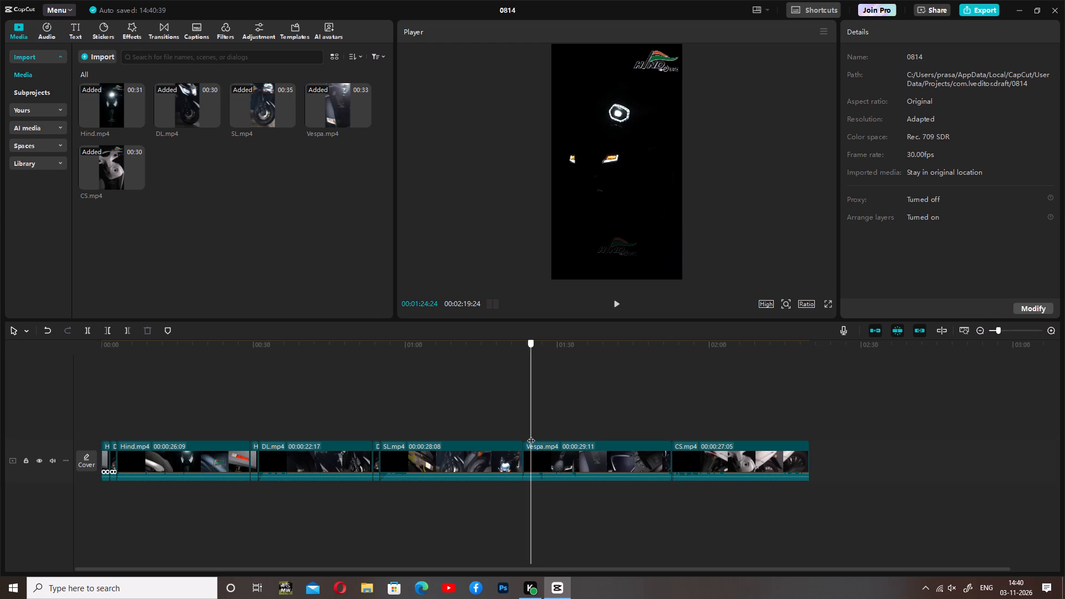
pyautogui.moveTo(531, 435); pyautogui.dragTo(489, 432)
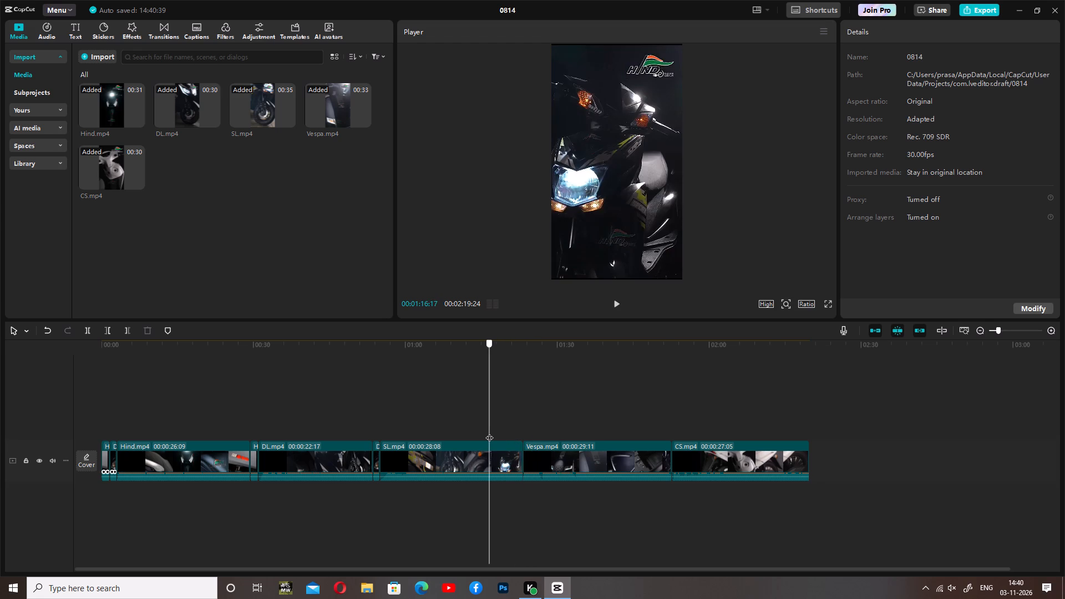
pyautogui.moveTo(489, 432); pyautogui.dragTo(512, 438)
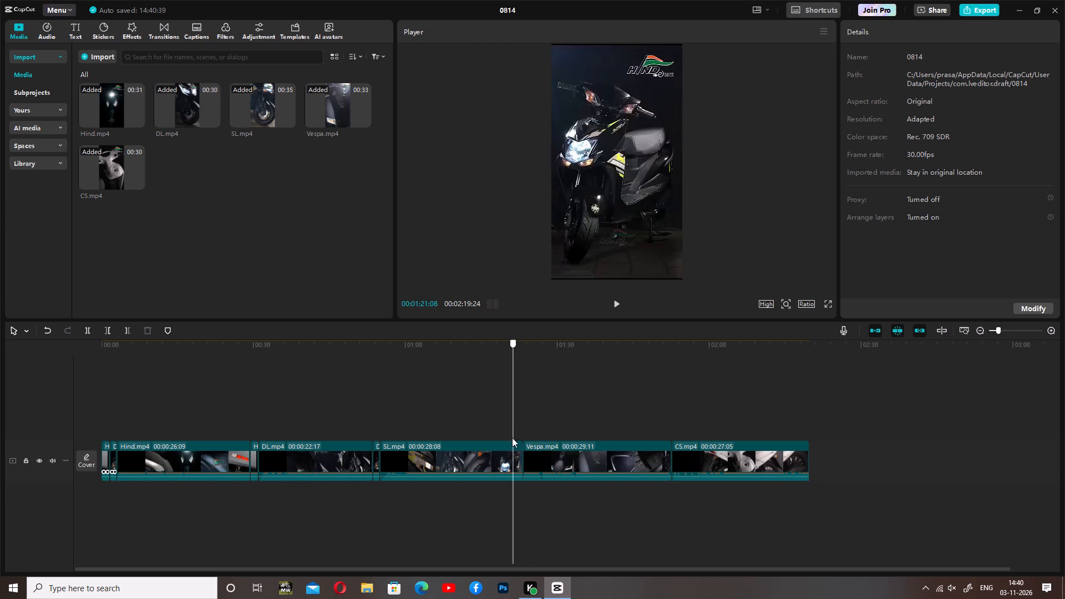
pyautogui.moveTo(512, 438); pyautogui.dragTo(520, 440)
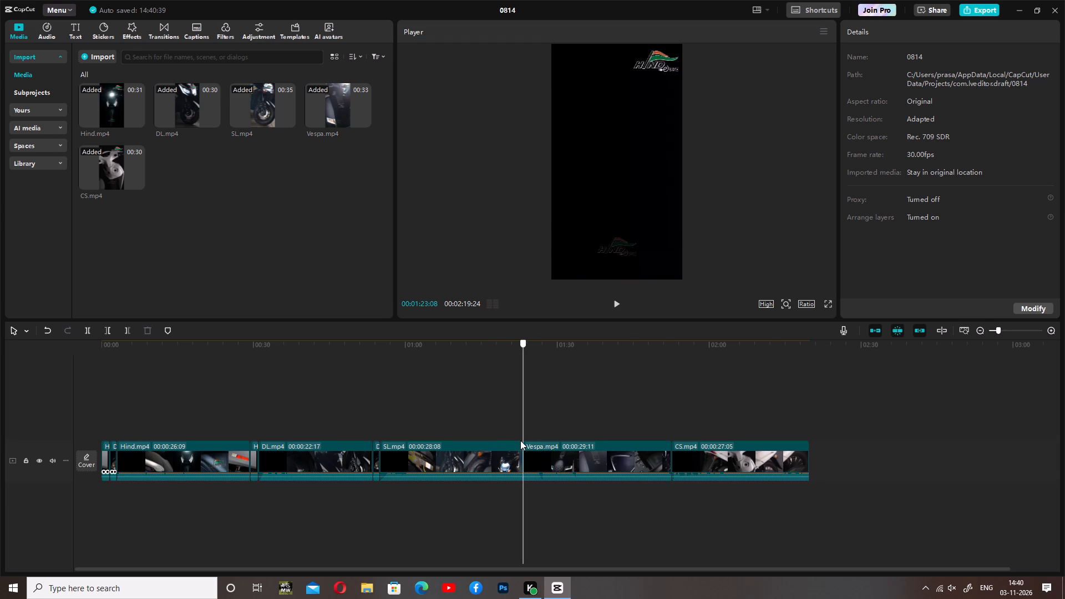
pyautogui.moveTo(520, 440); pyautogui.dragTo(519, 440)
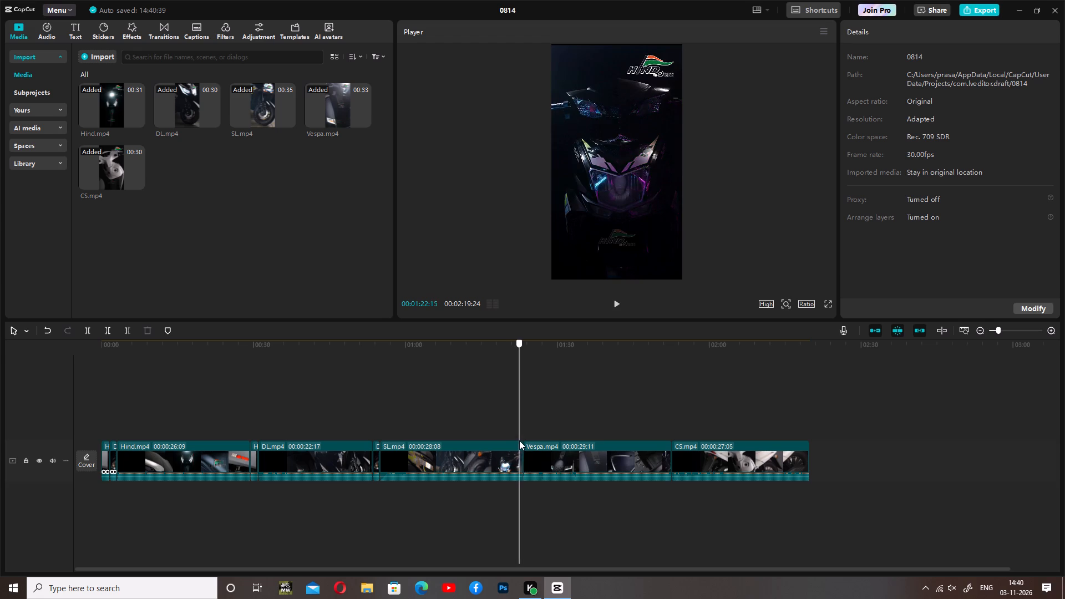
pyautogui.moveTo(519, 440); pyautogui.dragTo(518, 441)
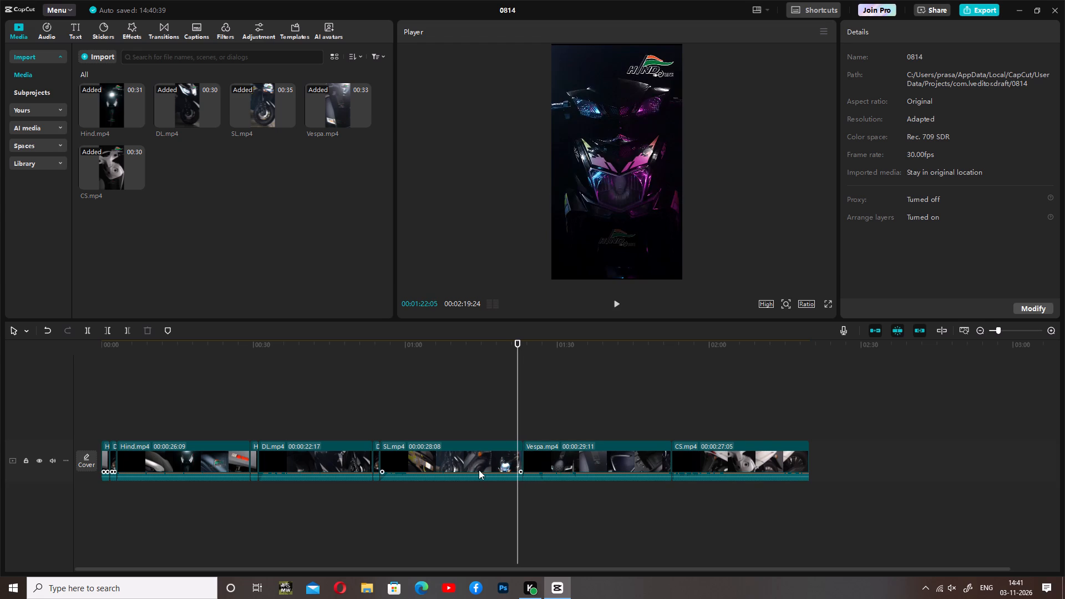
# Replace the trimmed SL.mp4 clip with a fresh full-length SL.mp4 on the main track, directly before Vespa.mp4.
pyautogui.click(479, 459)
pyautogui.rightClick(479, 459)
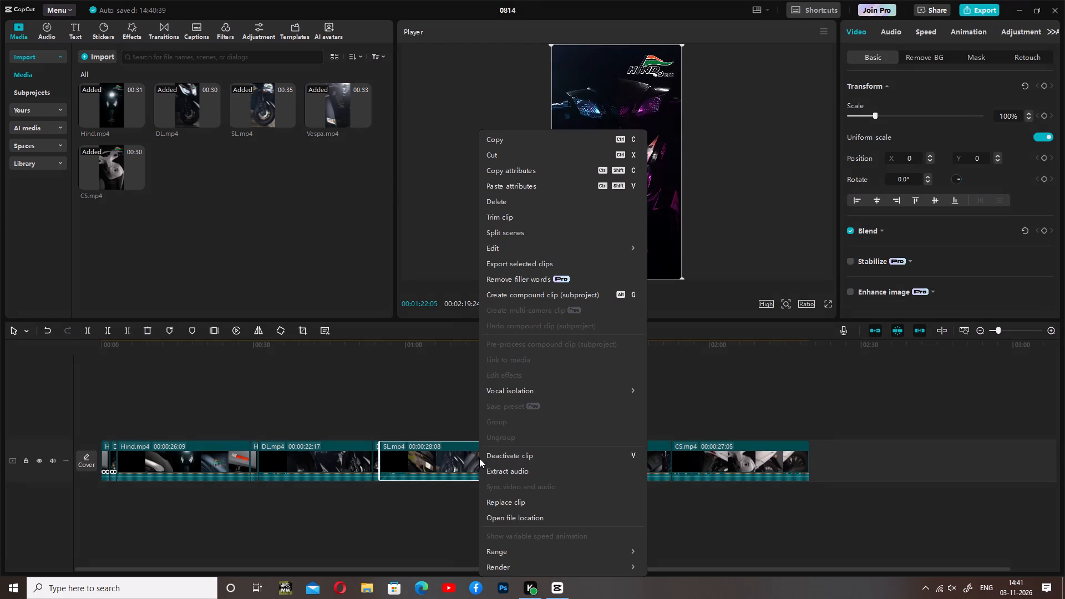
pyautogui.click(503, 202)
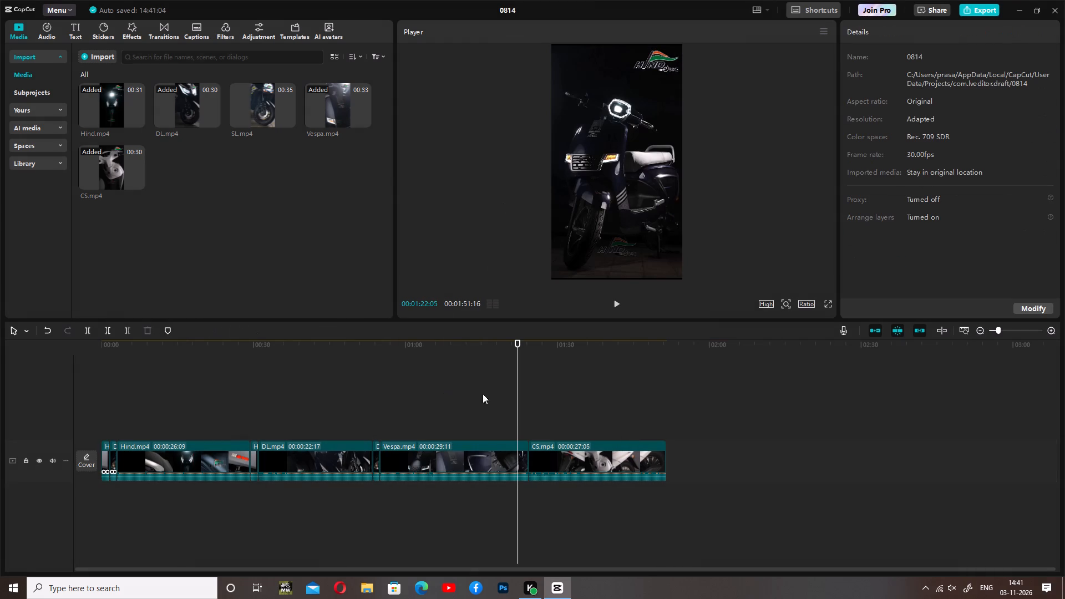
pyautogui.moveTo(258, 100); pyautogui.dragTo(387, 436)
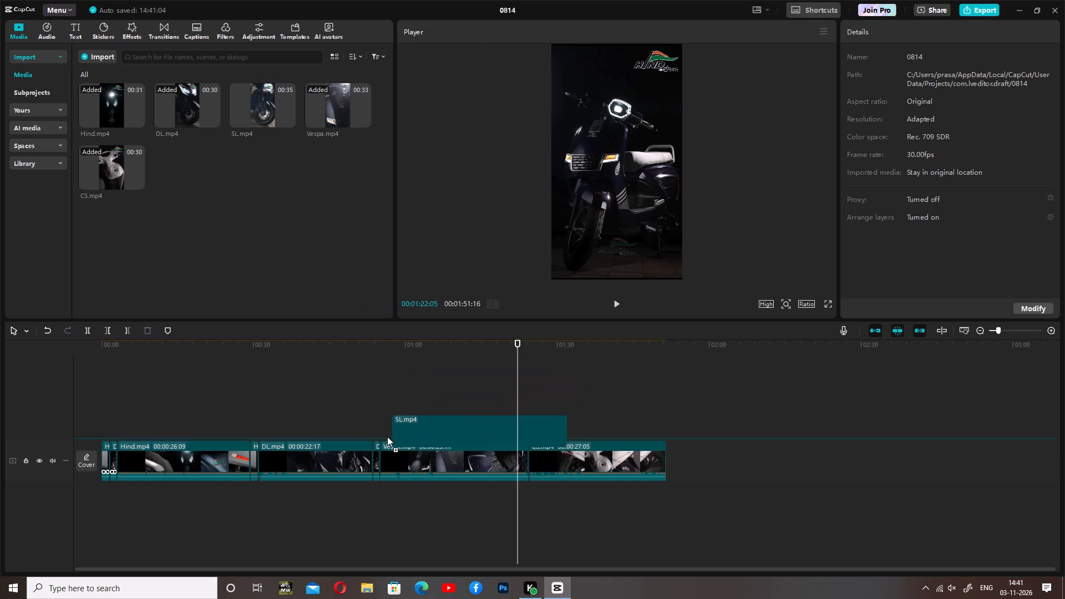
pyautogui.moveTo(387, 436); pyautogui.dragTo(383, 458)
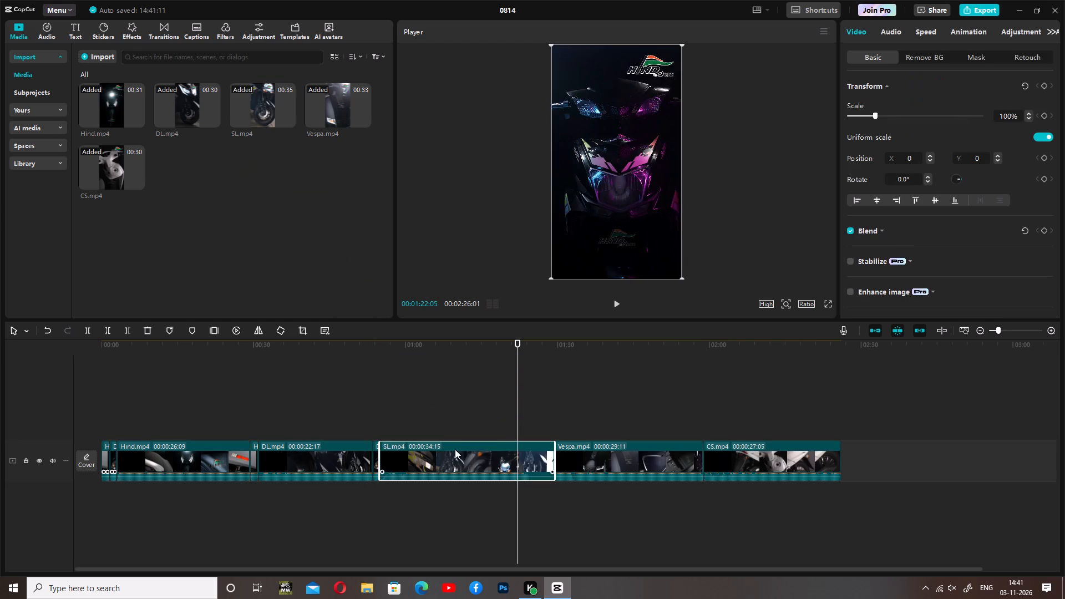
# Trim the closing logo off the SL.mp4 clip, cutting away everything after 00:01:23:21.
pyautogui.moveTo(519, 422); pyautogui.dragTo(542, 418)
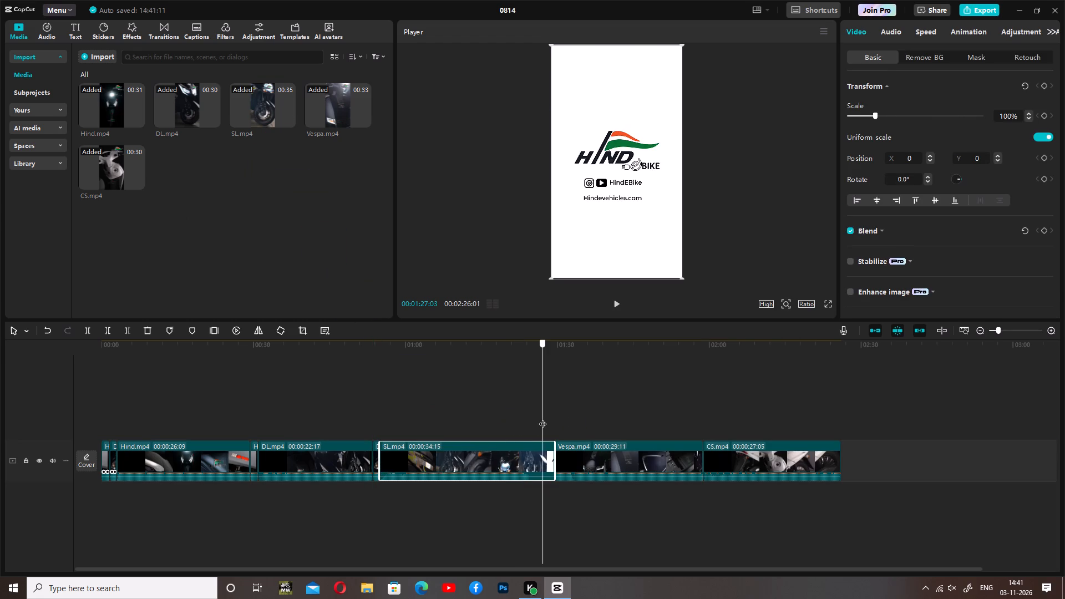
pyautogui.moveTo(542, 418); pyautogui.dragTo(545, 417)
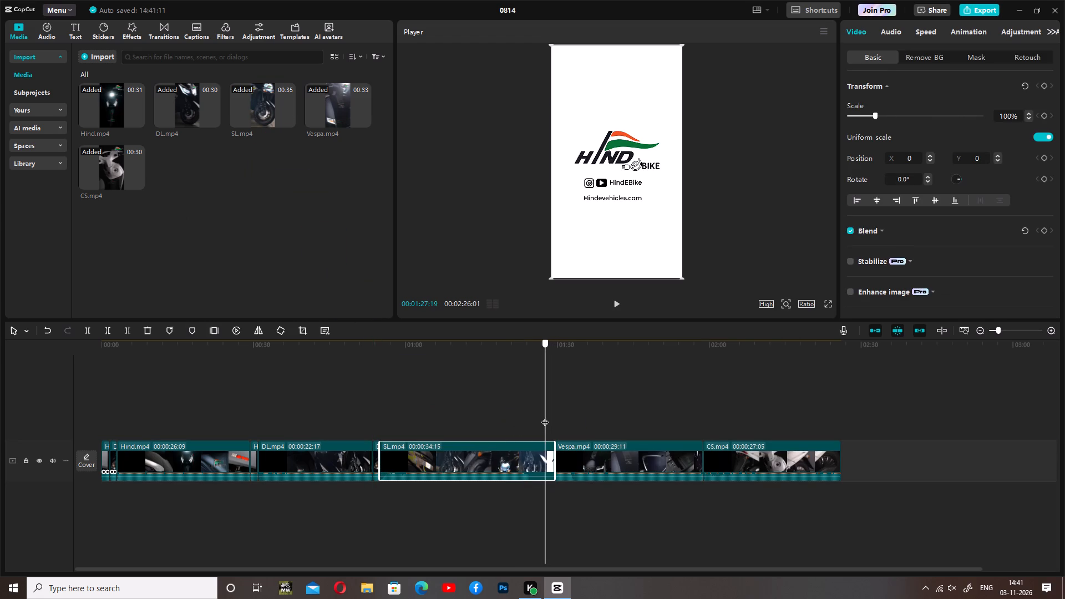
pyautogui.moveTo(545, 417); pyautogui.dragTo(534, 414)
pyautogui.moveTo(534, 414); pyautogui.dragTo(531, 413)
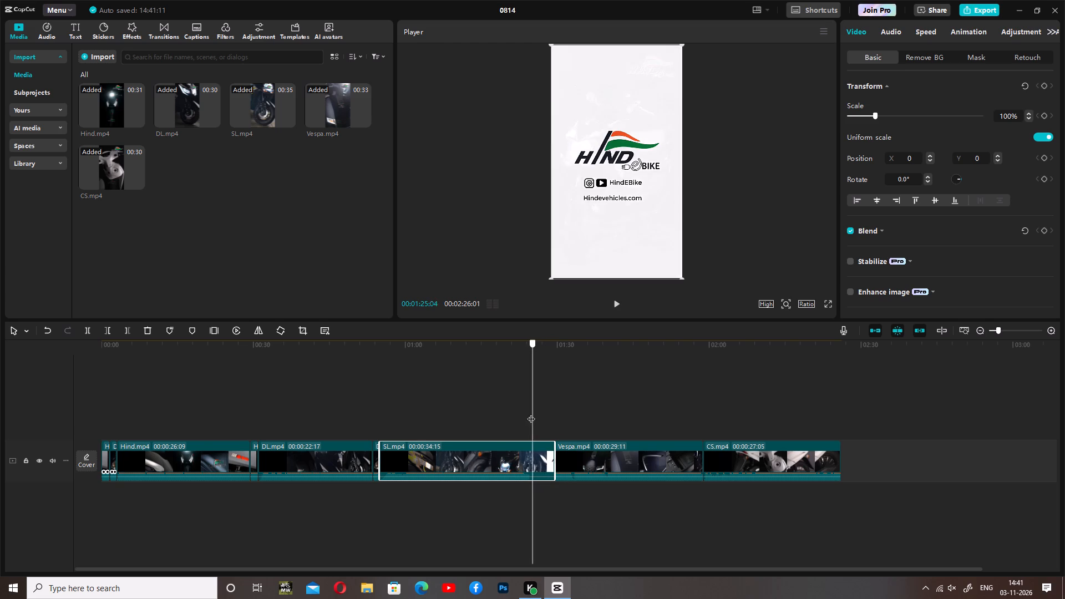
pyautogui.moveTo(531, 413); pyautogui.dragTo(526, 411)
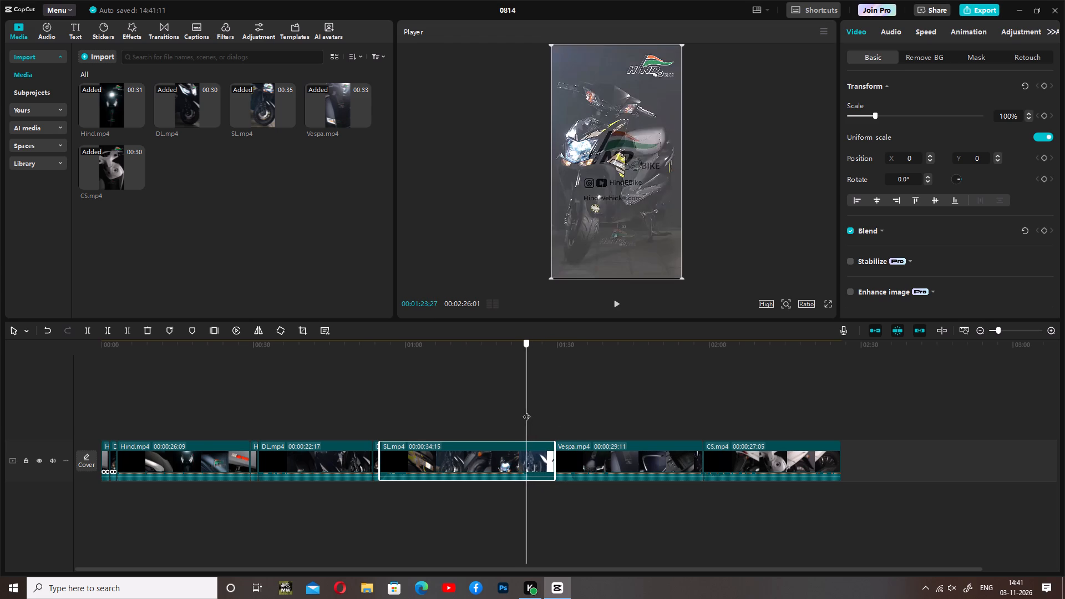
pyautogui.moveTo(526, 411); pyautogui.dragTo(525, 410)
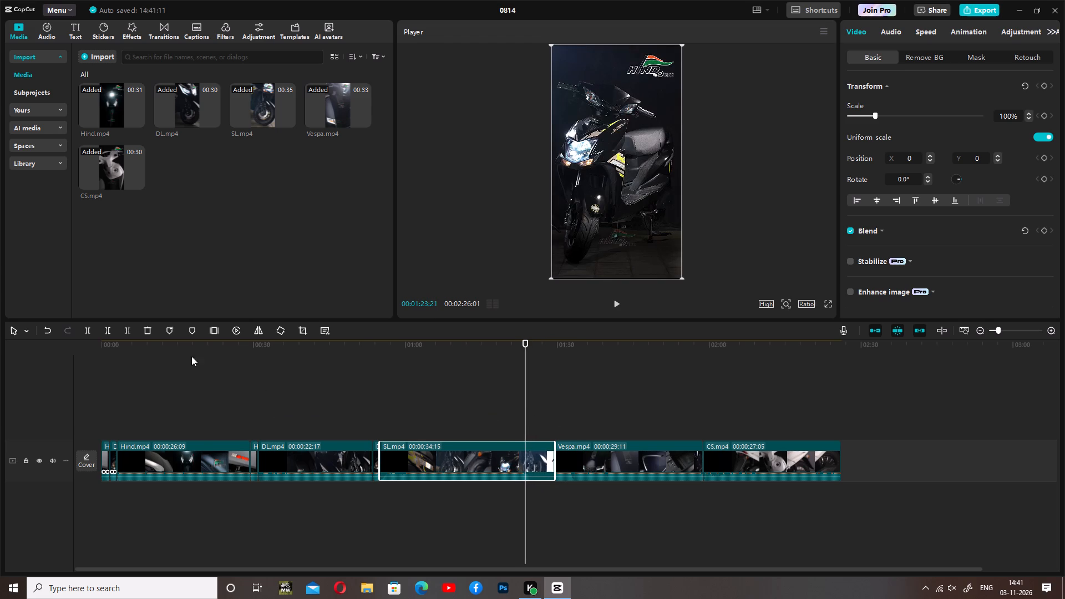
pyautogui.click(128, 327)
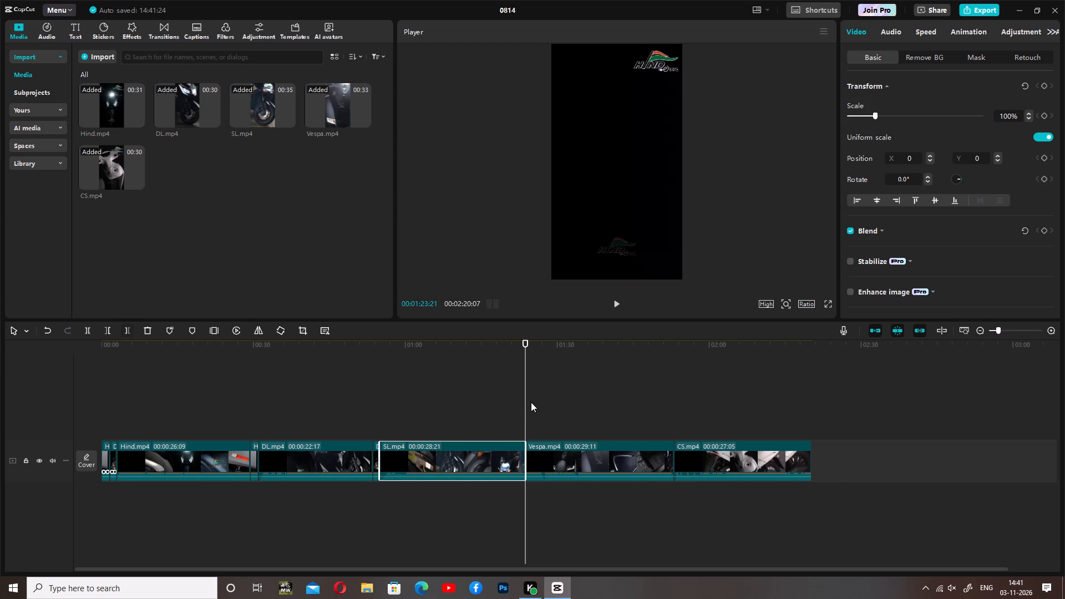
# Split the SL.mp4 clip at 00:01:22:16, where its short closing full-scooter view begins.
pyautogui.moveTo(525, 400); pyautogui.dragTo(519, 399)
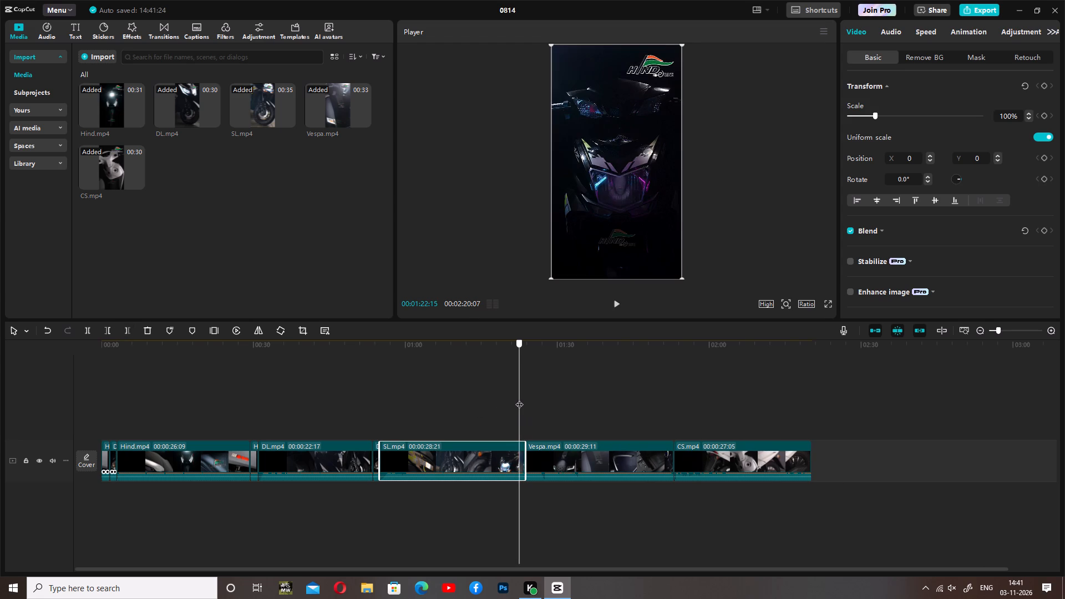
pyautogui.moveTo(519, 399); pyautogui.dragTo(520, 399)
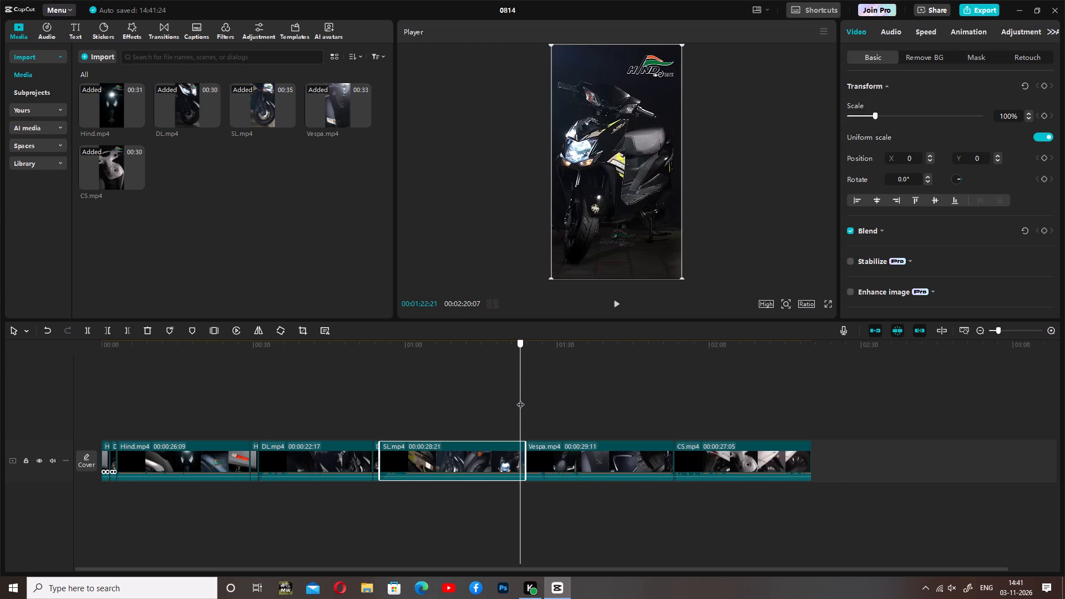
pyautogui.moveTo(520, 399); pyautogui.dragTo(518, 398)
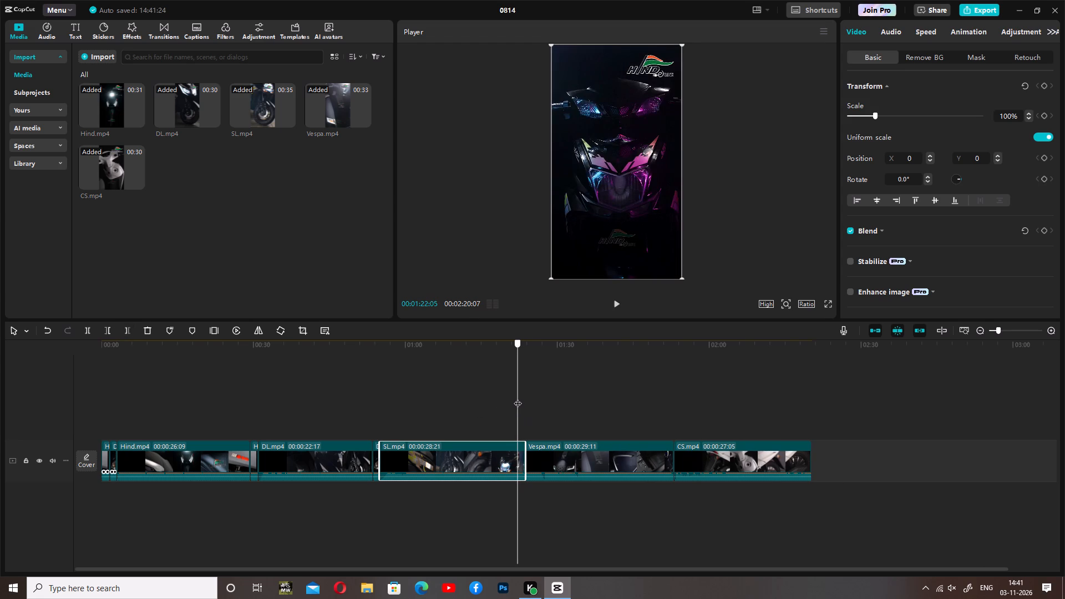
pyautogui.moveTo(518, 398); pyautogui.dragTo(519, 398)
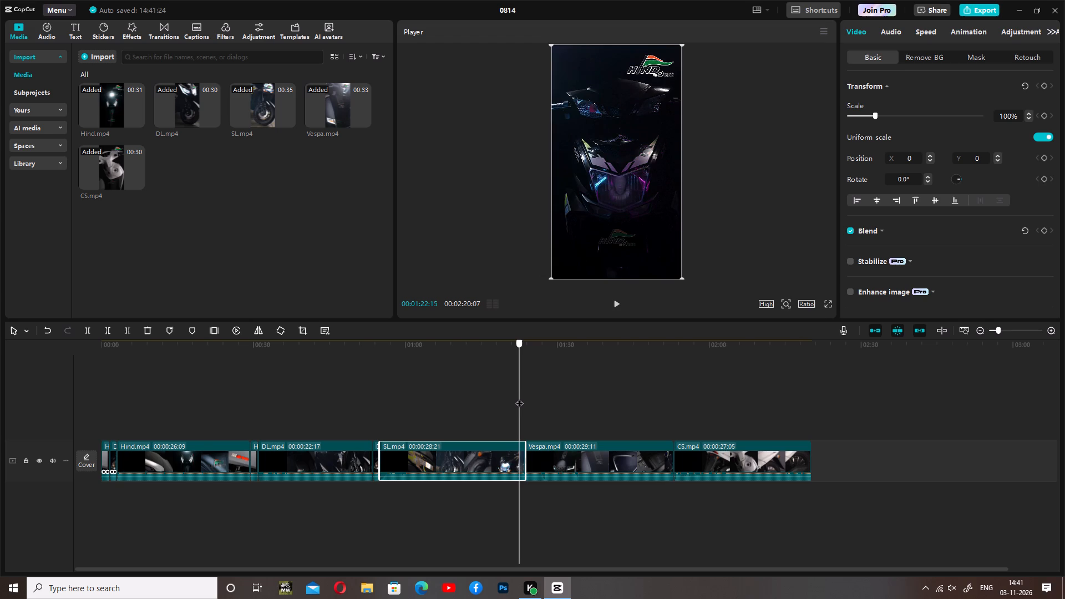
pyautogui.moveTo(519, 398); pyautogui.dragTo(520, 398)
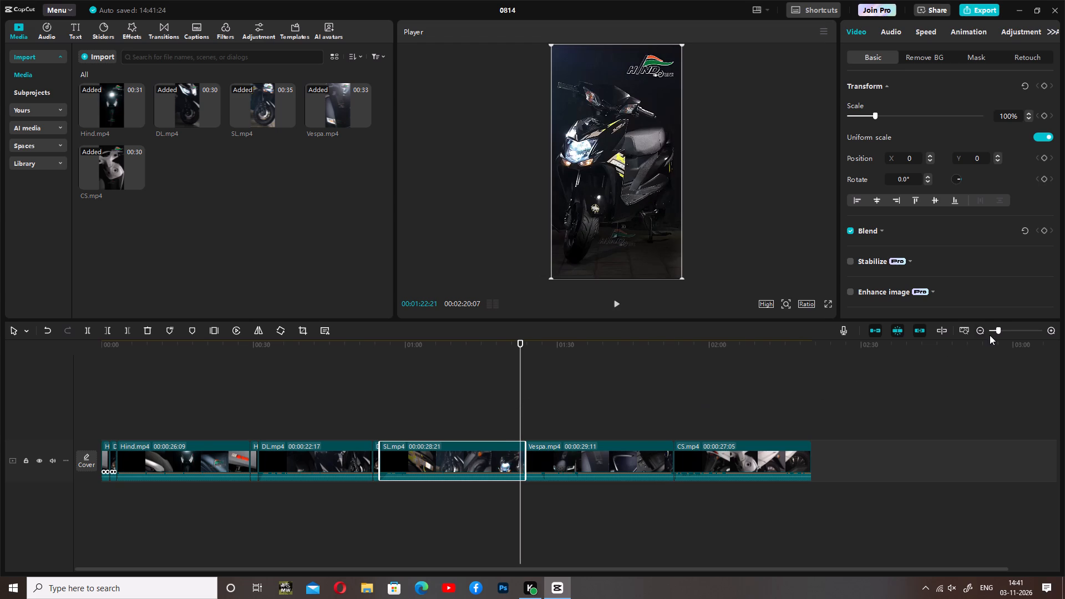
pyautogui.moveTo(995, 331); pyautogui.dragTo(998, 329)
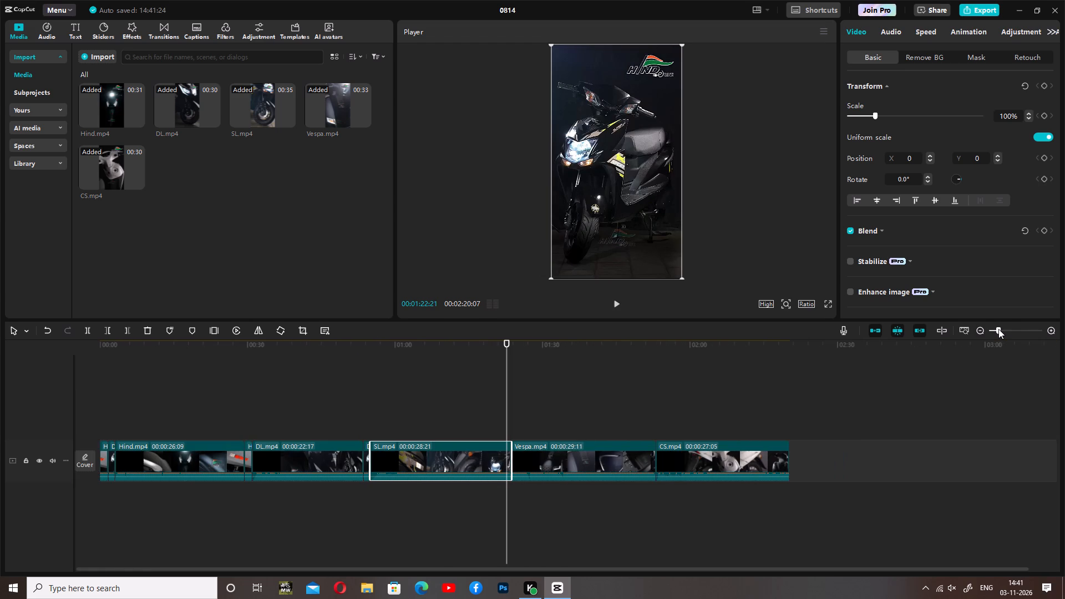
pyautogui.moveTo(998, 329); pyautogui.dragTo(1002, 330)
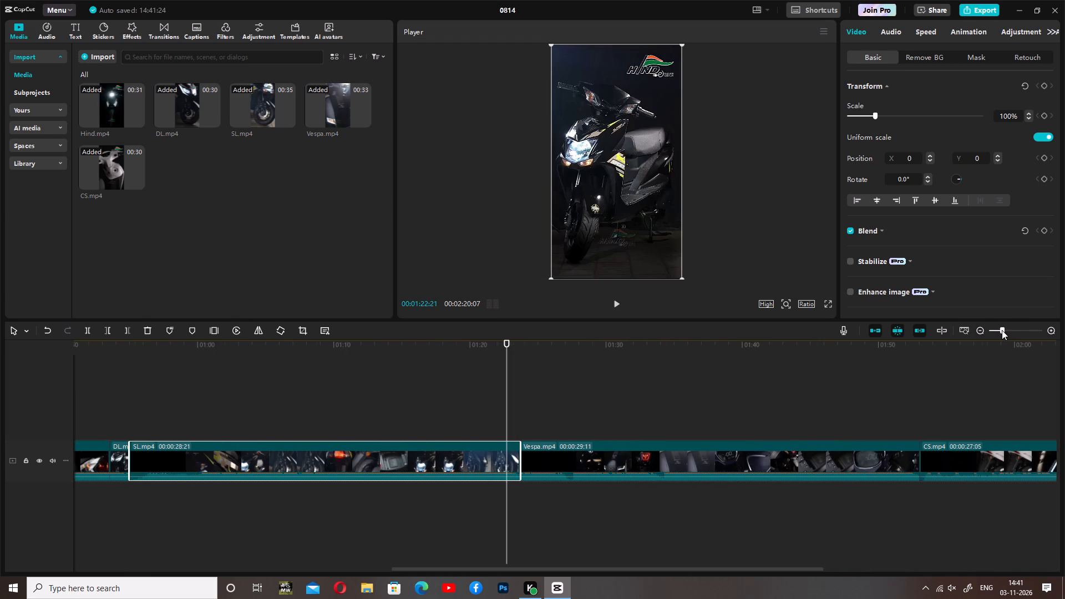
pyautogui.moveTo(1002, 330); pyautogui.dragTo(1000, 331)
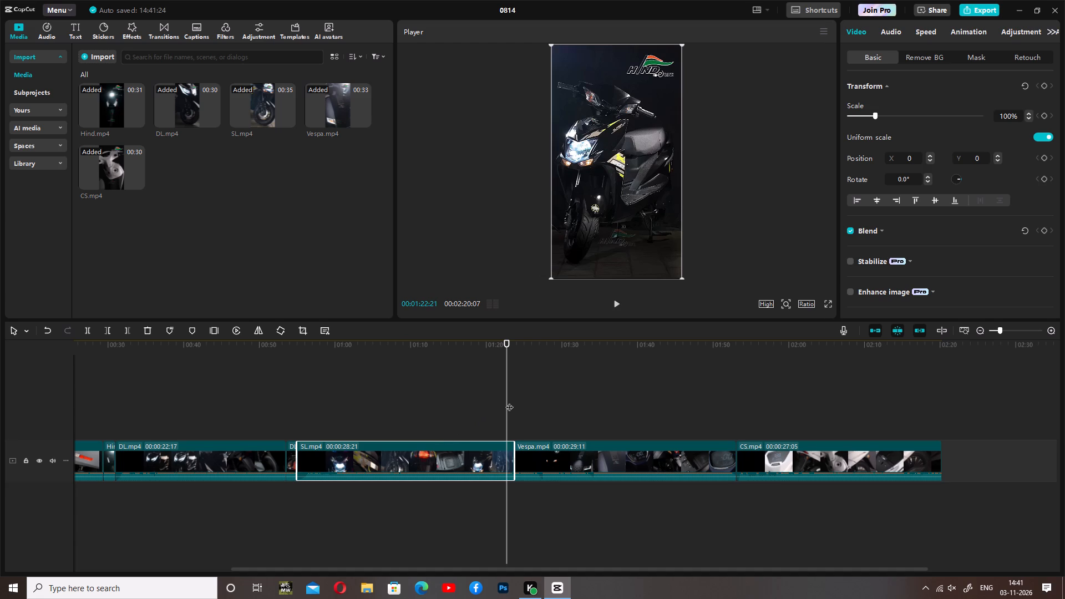
pyautogui.click(507, 393)
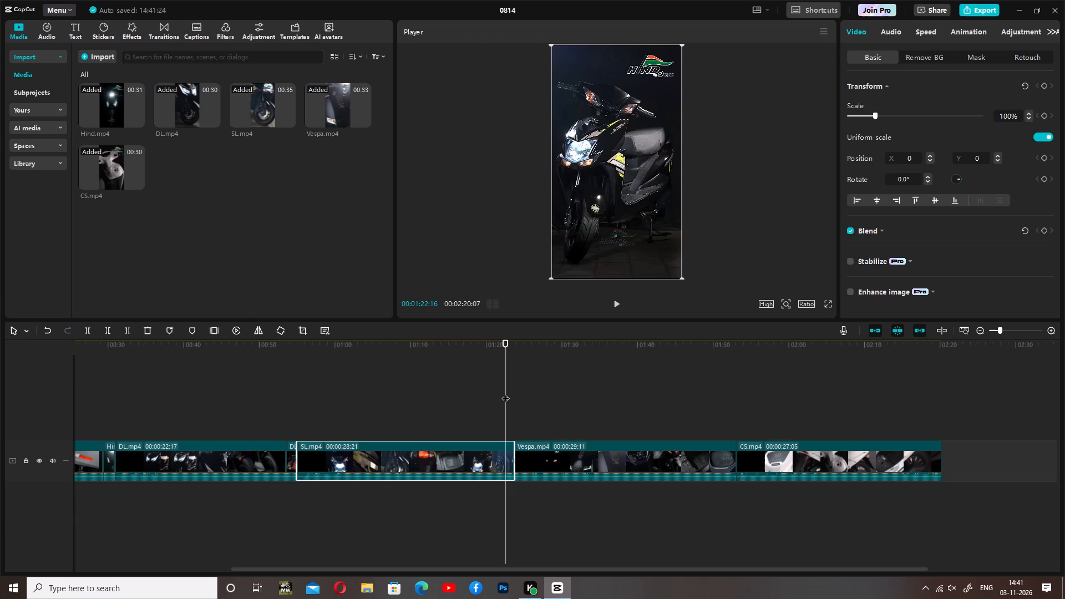
pyautogui.click(85, 332)
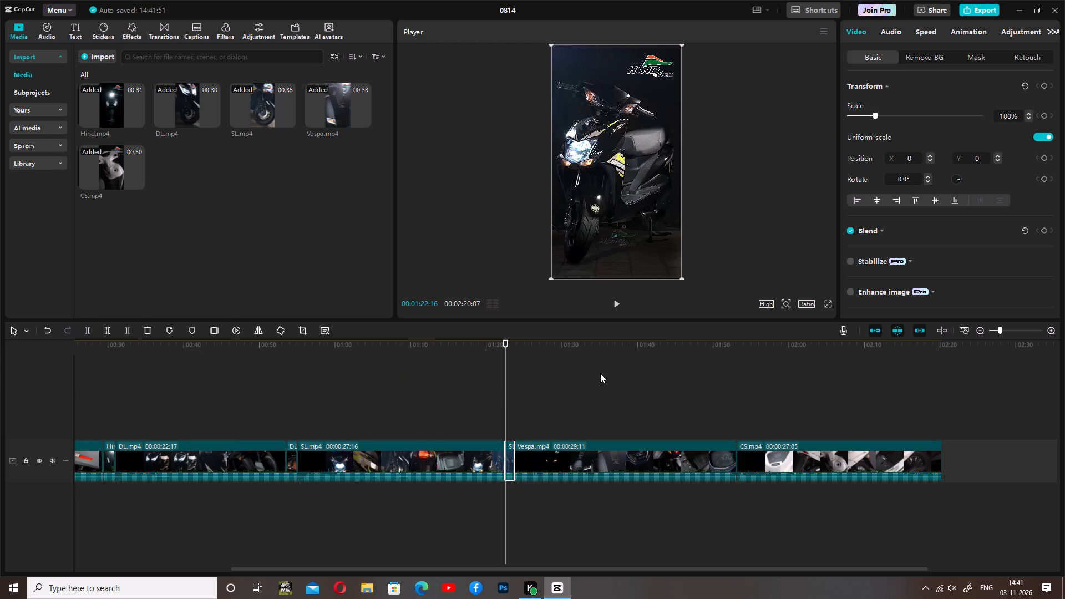
# Copy the short closing SL.mp4 piece and place the copy on the main track between the opening DL.mp4 piece and the long Hind.mp4 clip.
pyautogui.hotkey('ctrl', 'c')
pyautogui.hotkey('ctrl', 'v')
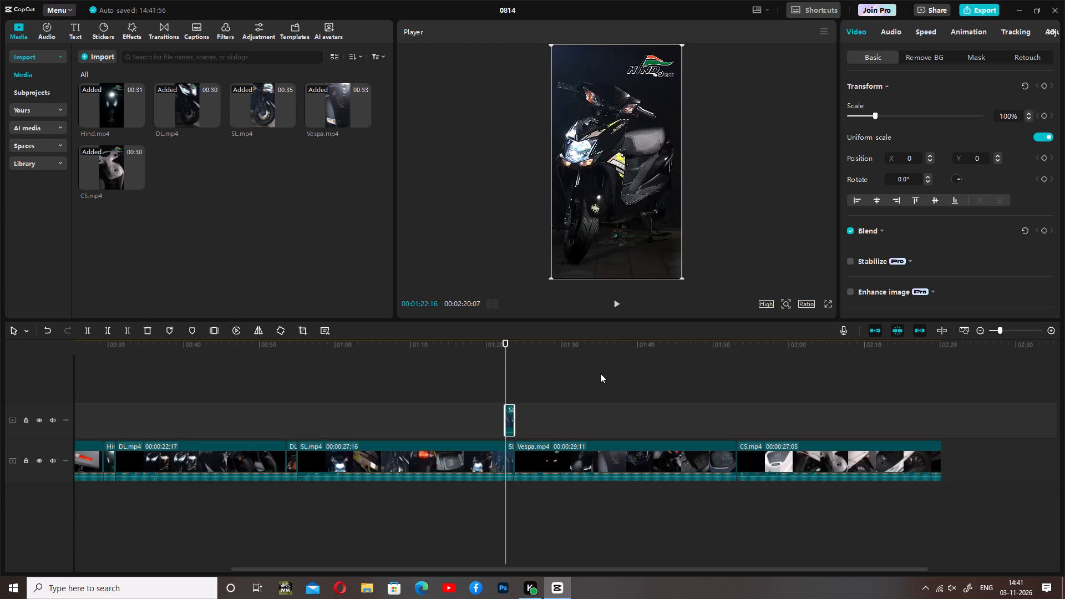
pyautogui.click(600, 373)
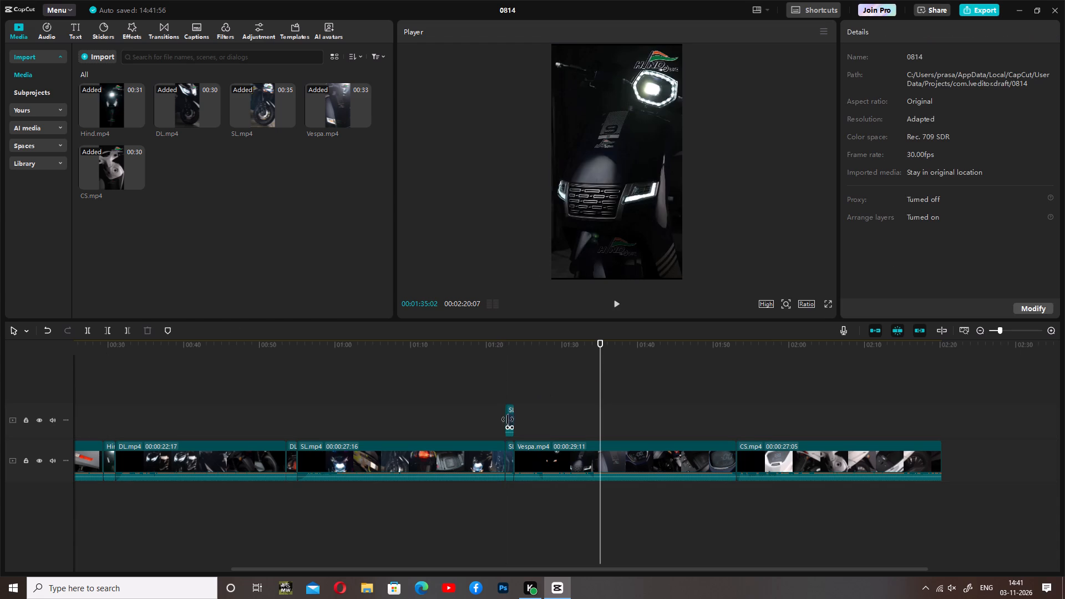
pyautogui.moveTo(510, 419); pyautogui.dragTo(130, 458)
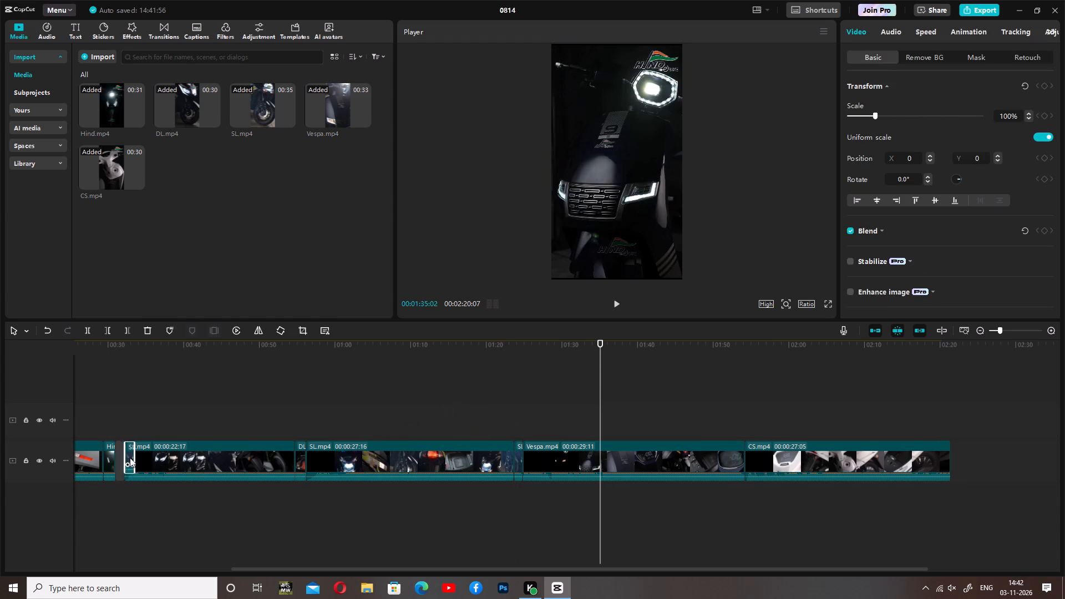
pyautogui.moveTo(130, 458); pyautogui.dragTo(116, 461)
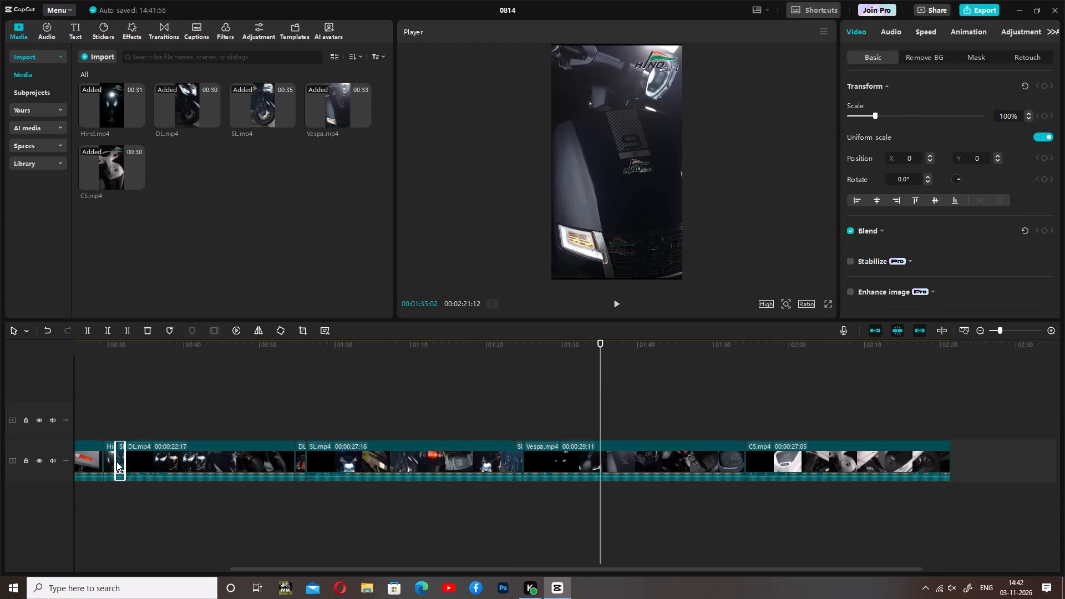
pyautogui.moveTo(602, 365); pyautogui.dragTo(54, 382)
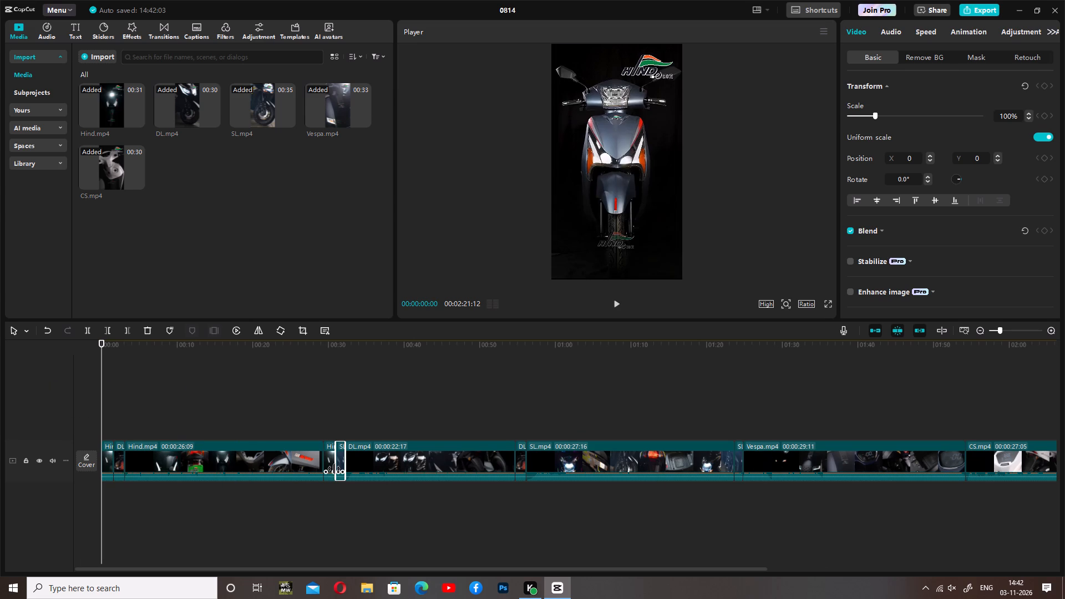
pyautogui.moveTo(340, 460); pyautogui.dragTo(340, 459)
pyautogui.moveTo(340, 459); pyautogui.dragTo(129, 460)
pyautogui.click(242, 384)
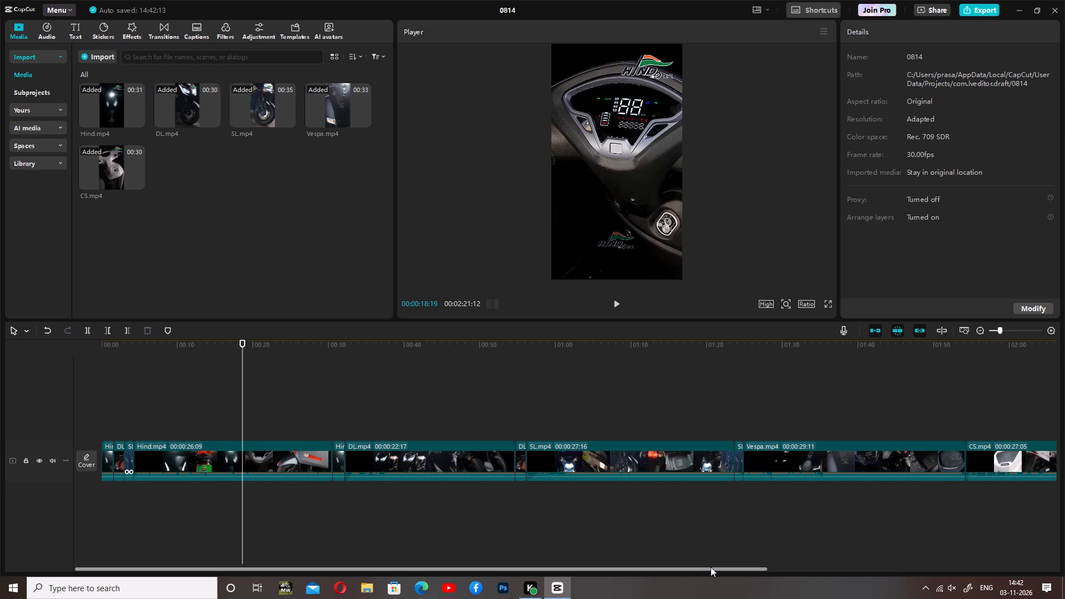
# Review the closing footage of the Vespa.mp4 clip up to its cut into CS.mp4, examining how the scooter view ends.
pyautogui.moveTo(711, 567); pyautogui.dragTo(947, 566)
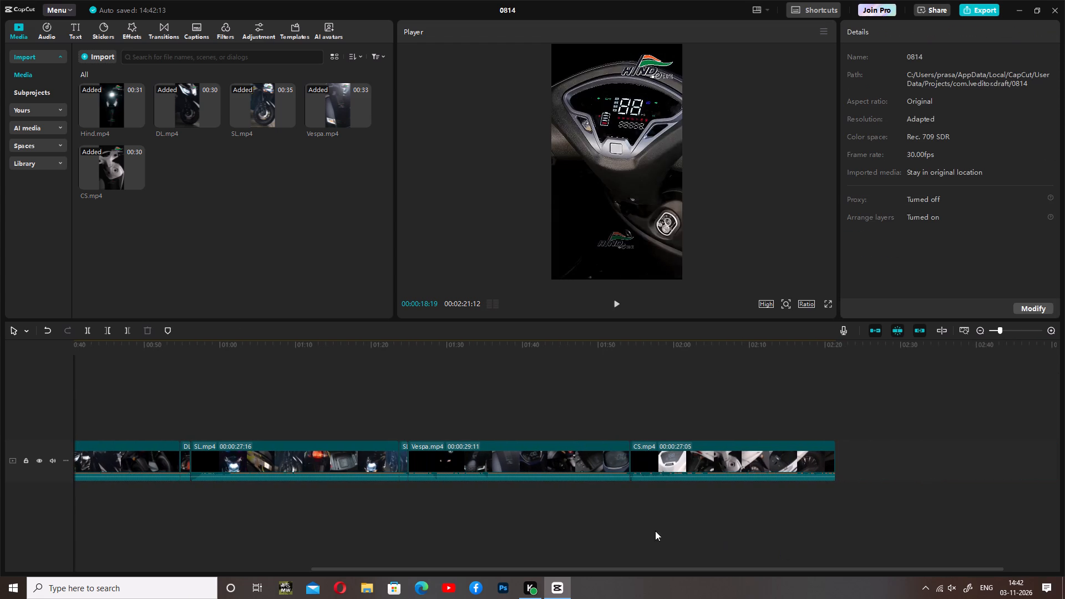
pyautogui.click(464, 462)
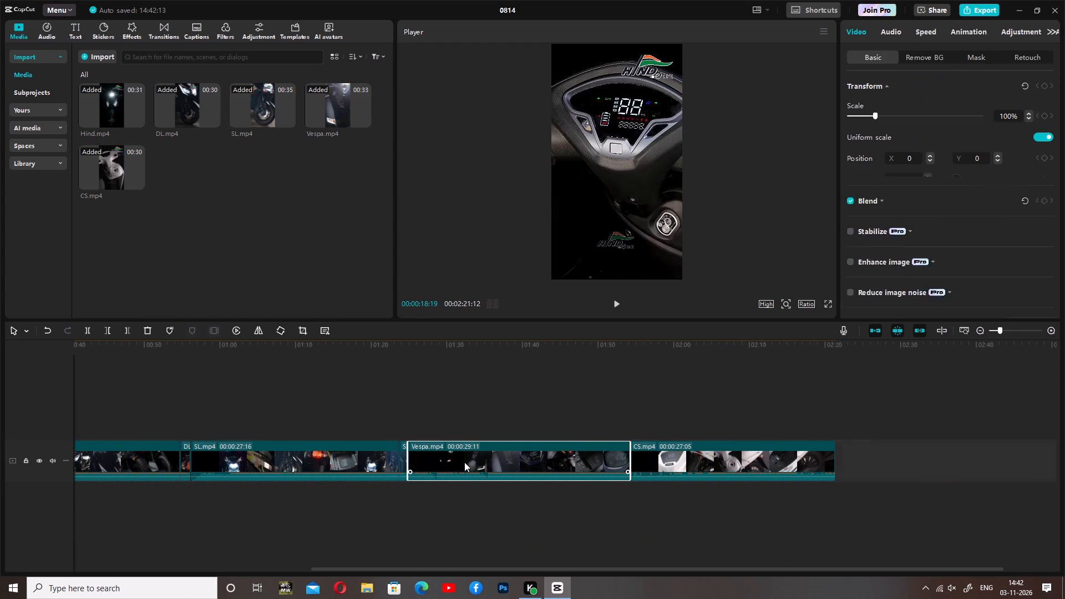
pyautogui.click(588, 393)
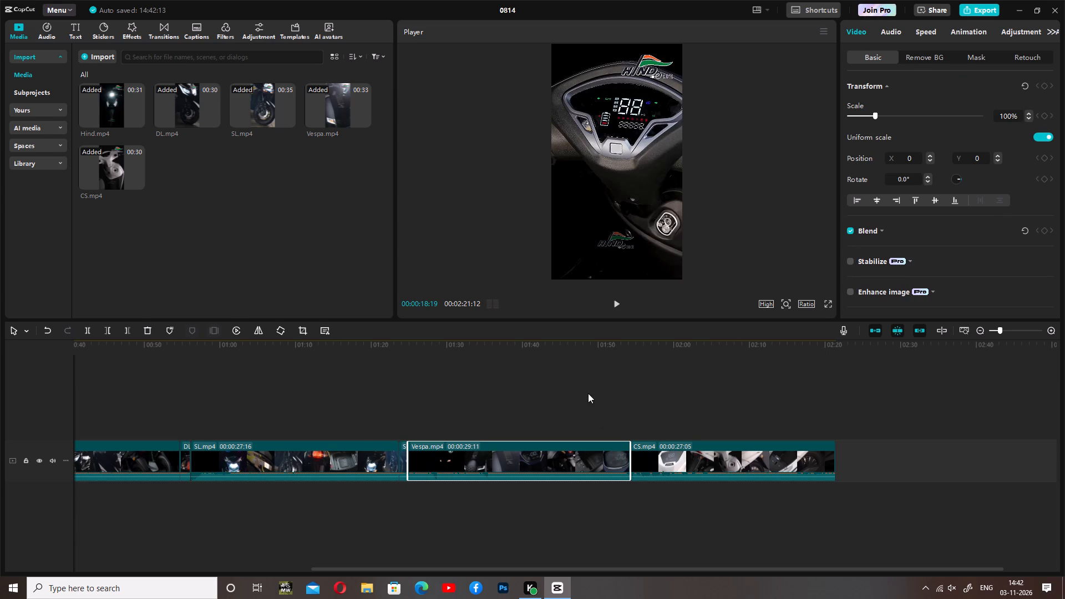
pyautogui.moveTo(588, 391); pyautogui.dragTo(625, 392)
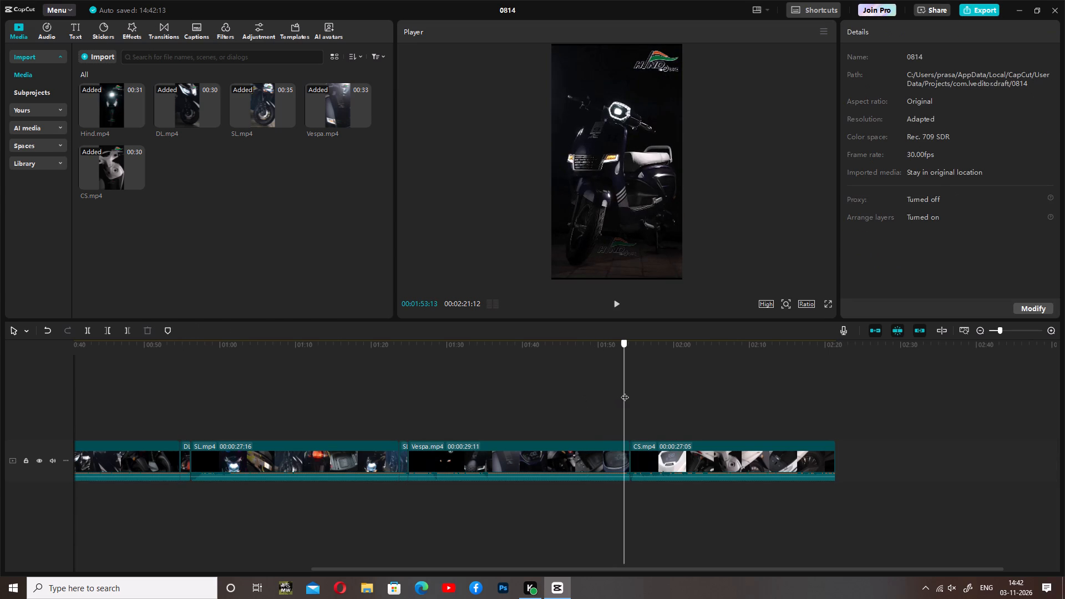
pyautogui.moveTo(625, 392); pyautogui.dragTo(623, 392)
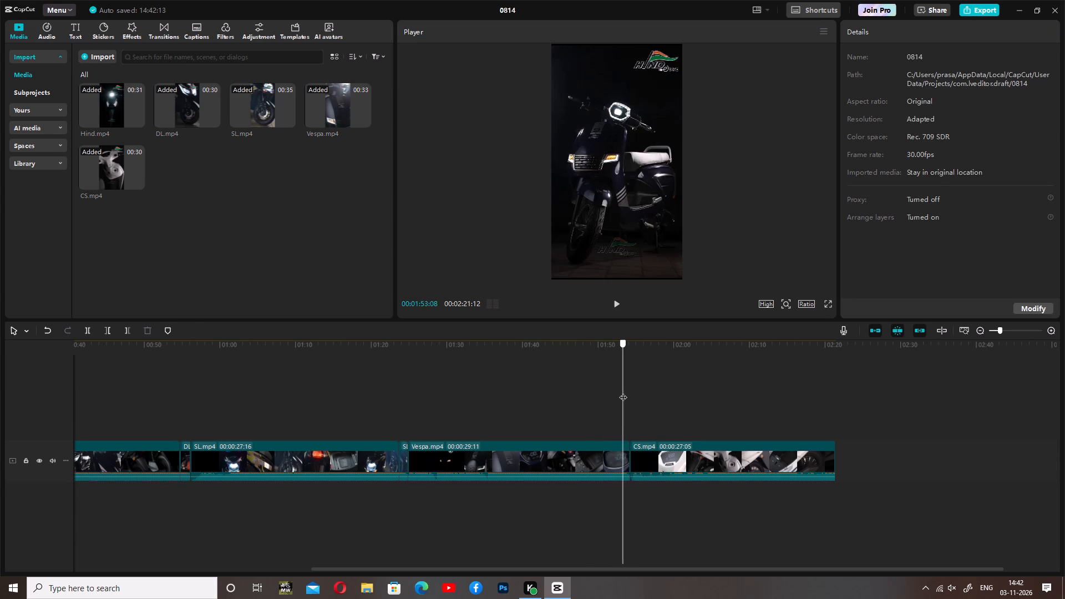
pyautogui.moveTo(623, 392); pyautogui.dragTo(621, 392)
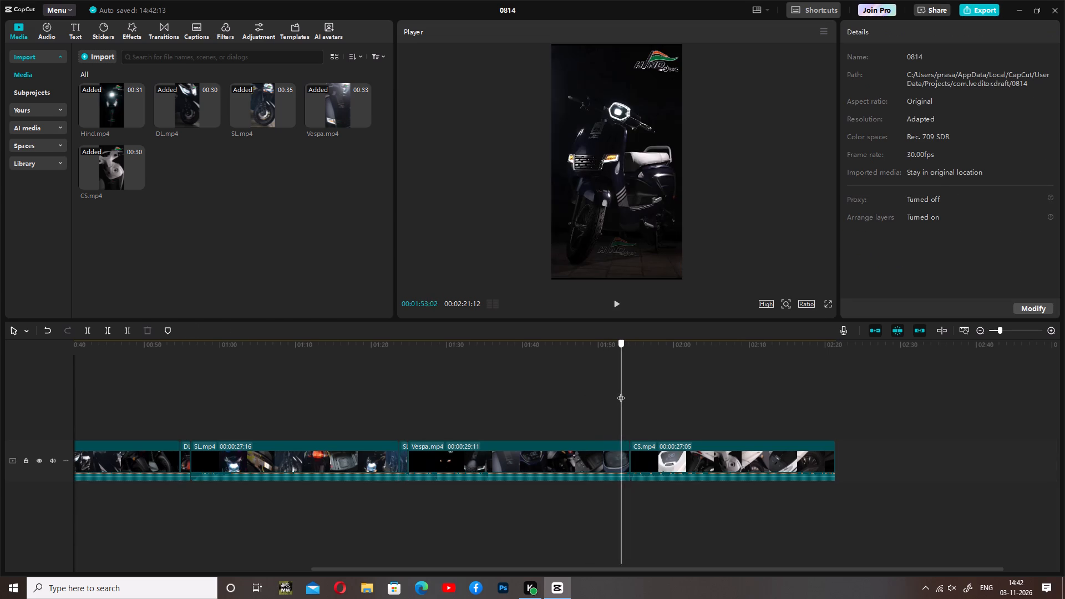
pyautogui.moveTo(621, 392); pyautogui.dragTo(602, 390)
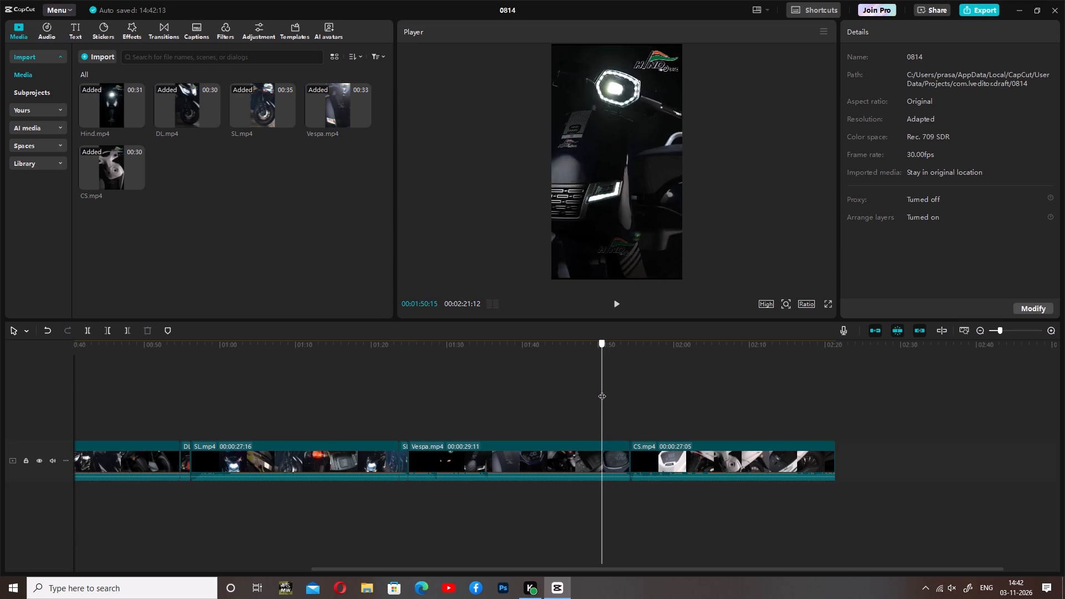
pyautogui.moveTo(602, 390); pyautogui.dragTo(632, 389)
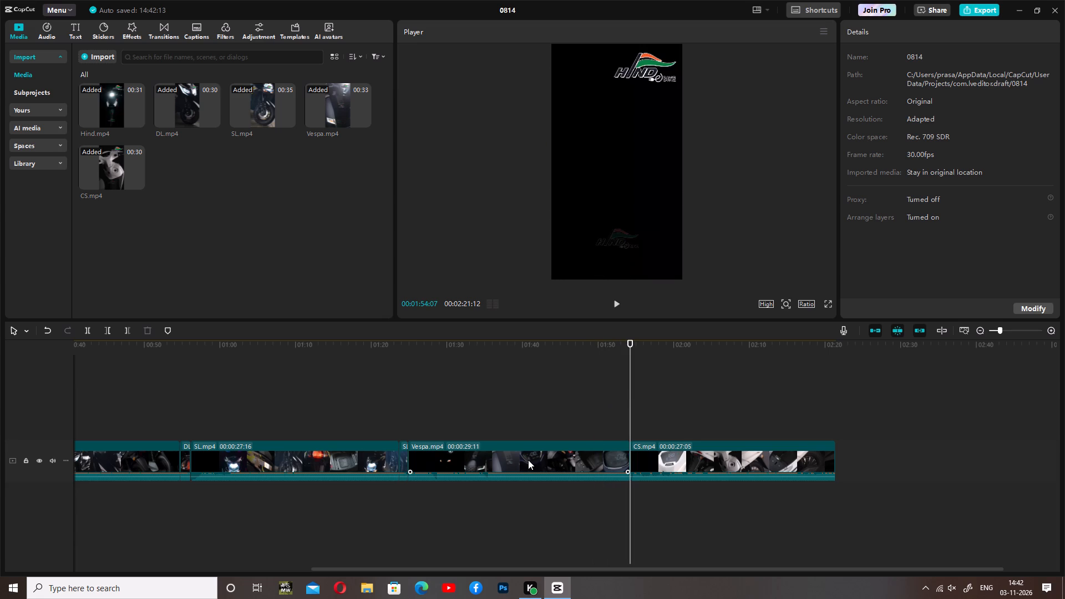
# Replace the trimmed Vespa.mp4 clip with a fresh full-length one from the media library, between the short closing SL.mp4 piece and CS.mp4.
pyautogui.rightClick(528, 460)
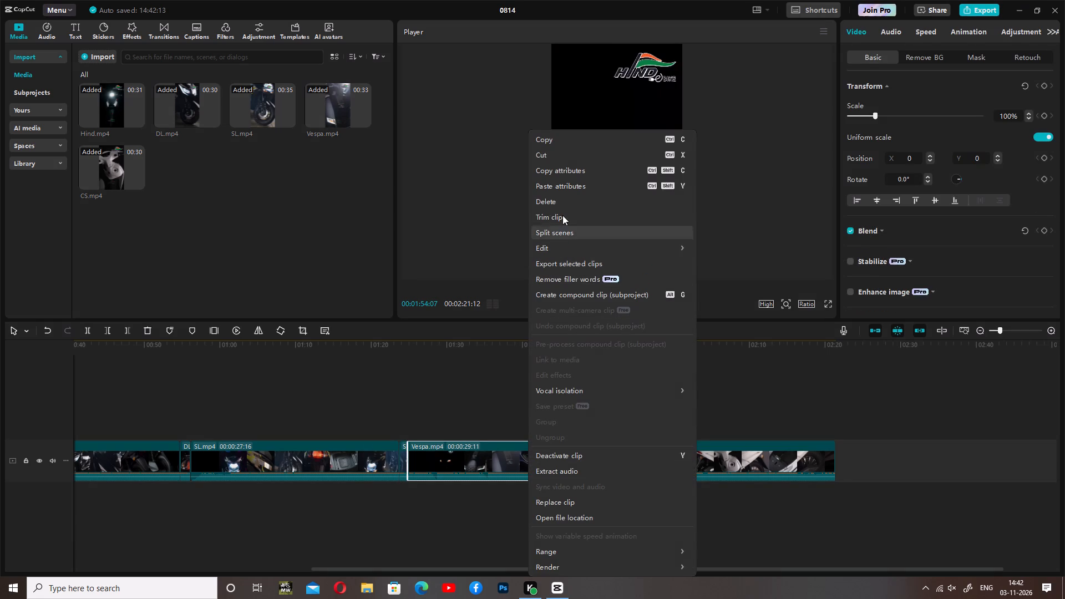
pyautogui.click(562, 204)
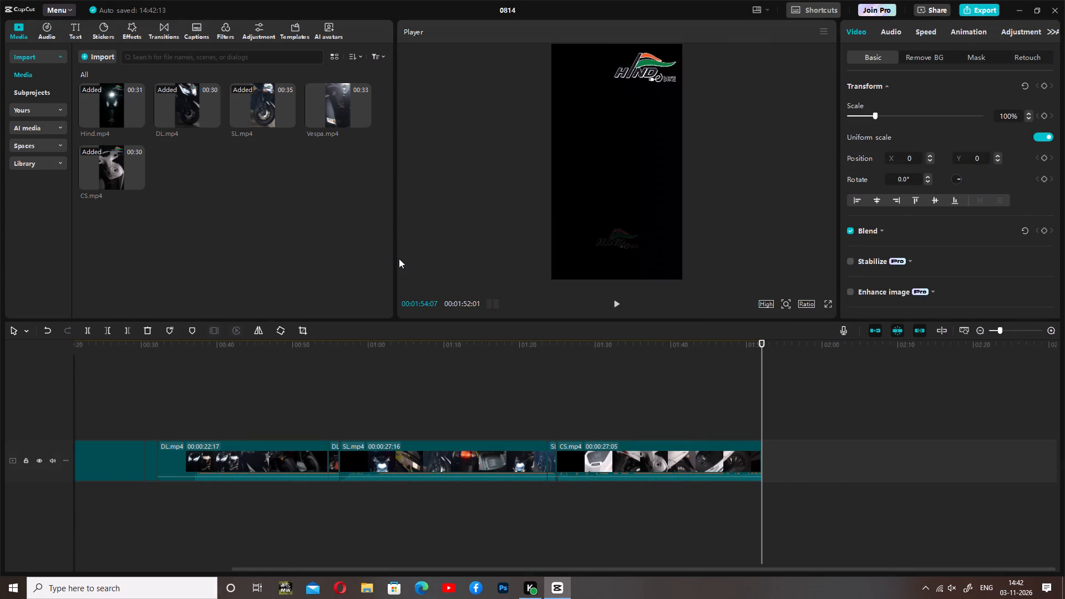
pyautogui.moveTo(334, 100); pyautogui.dragTo(562, 459)
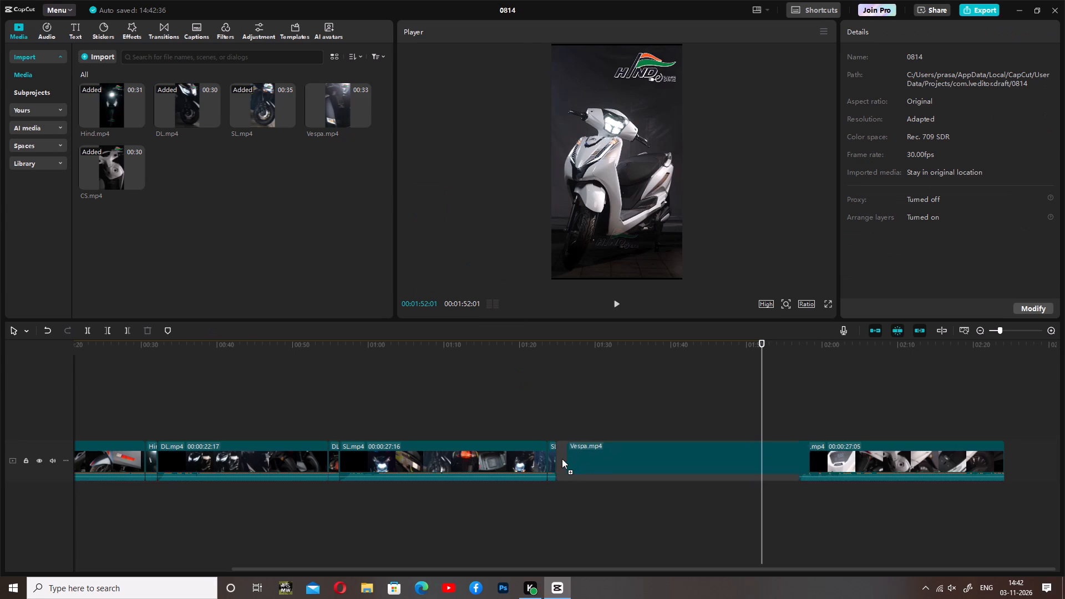
pyautogui.moveTo(562, 459); pyautogui.dragTo(557, 458)
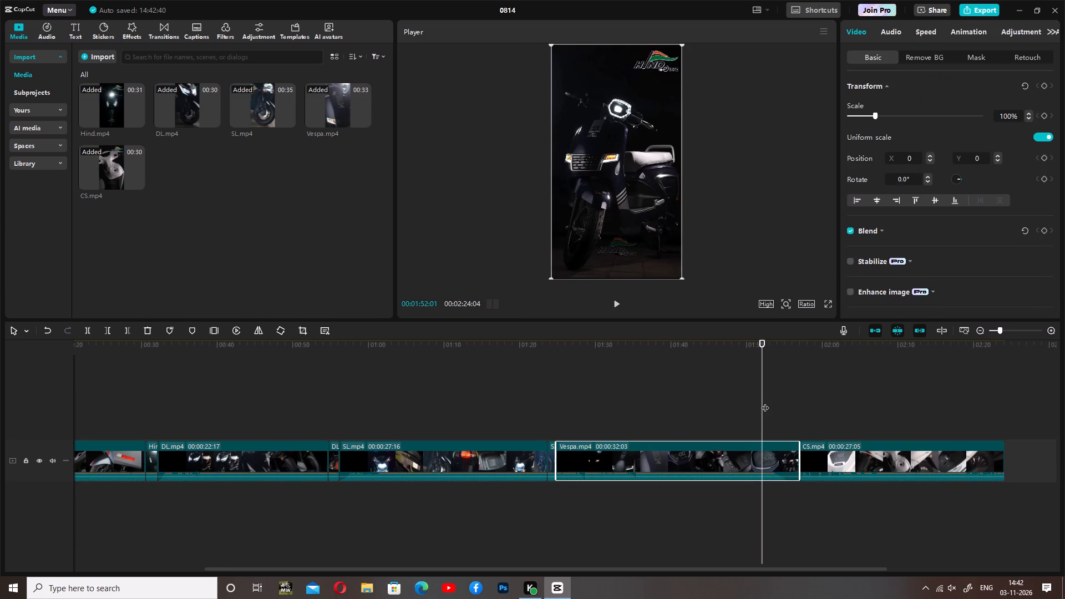
# Trim the closing logo off the Vespa.mp4 clip, cutting away everything after 00:01:54:25.
pyautogui.moveTo(761, 402); pyautogui.dragTo(785, 399)
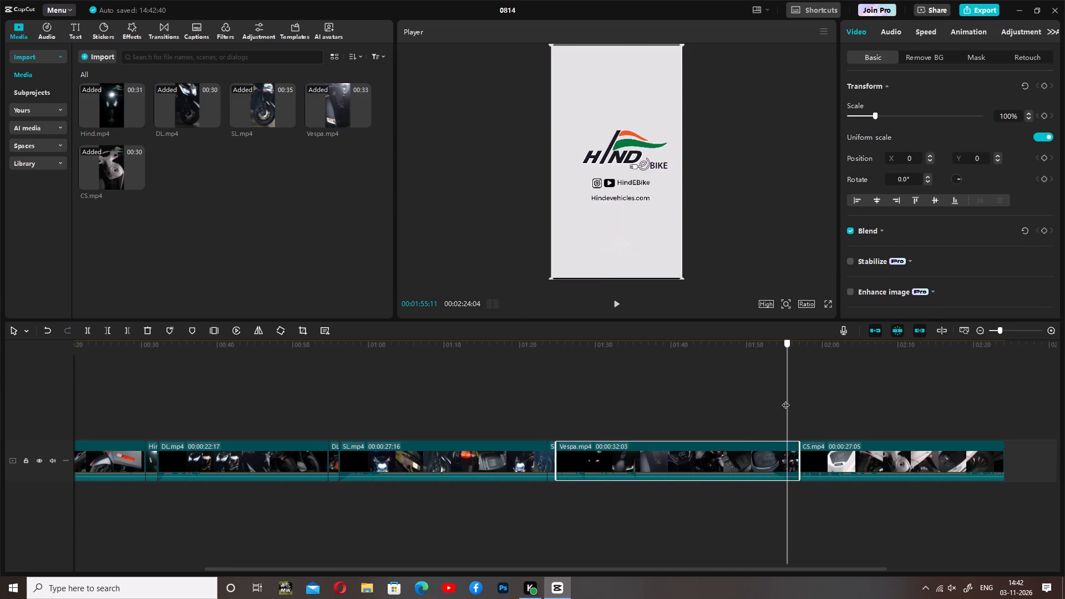
pyautogui.moveTo(785, 399); pyautogui.dragTo(785, 400)
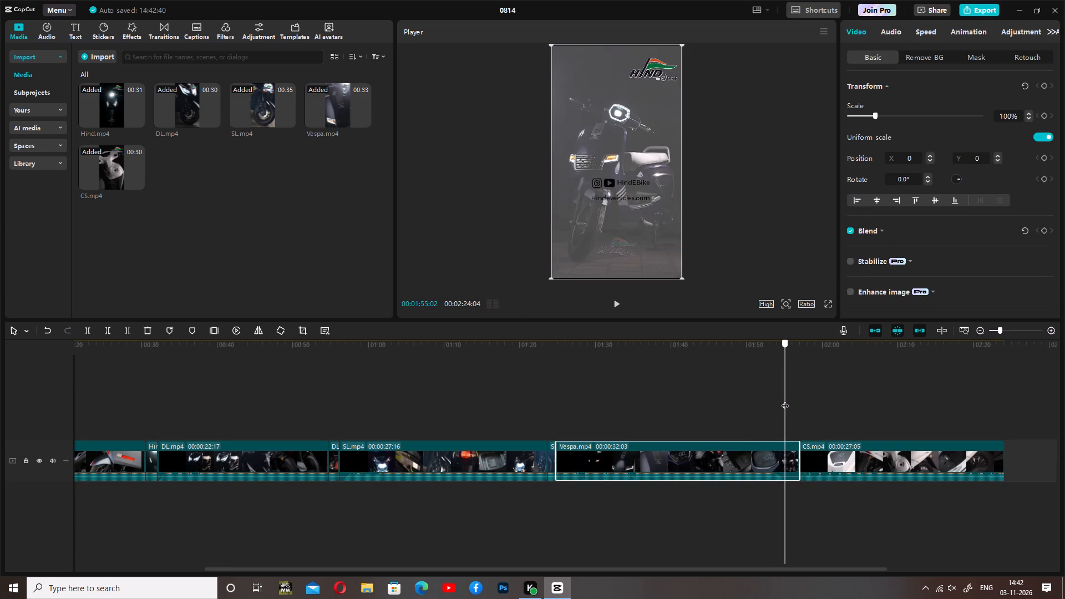
pyautogui.moveTo(785, 400); pyautogui.dragTo(783, 400)
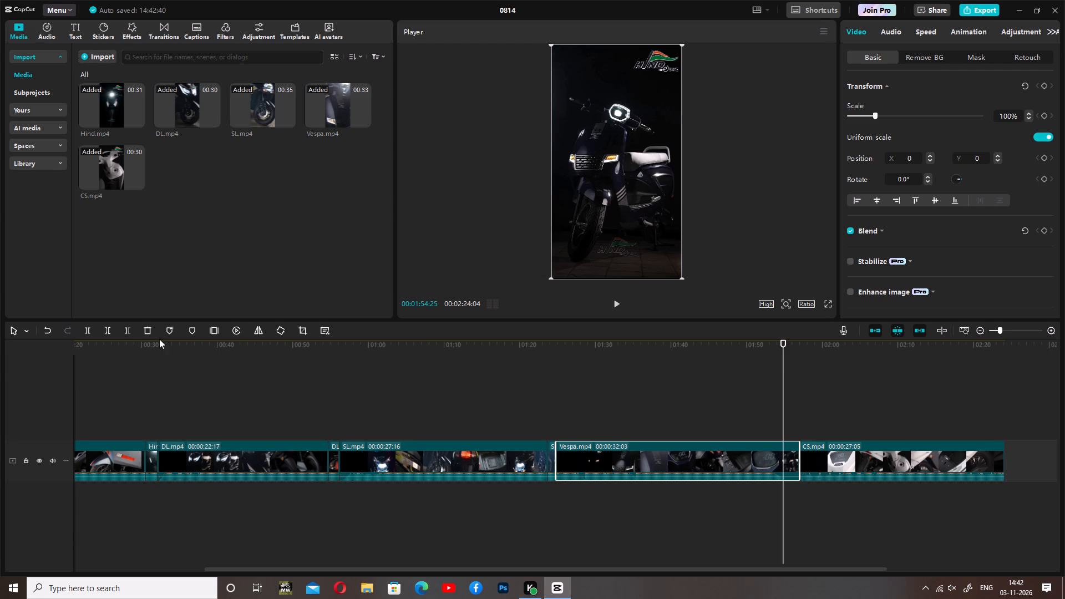
pyautogui.click(125, 332)
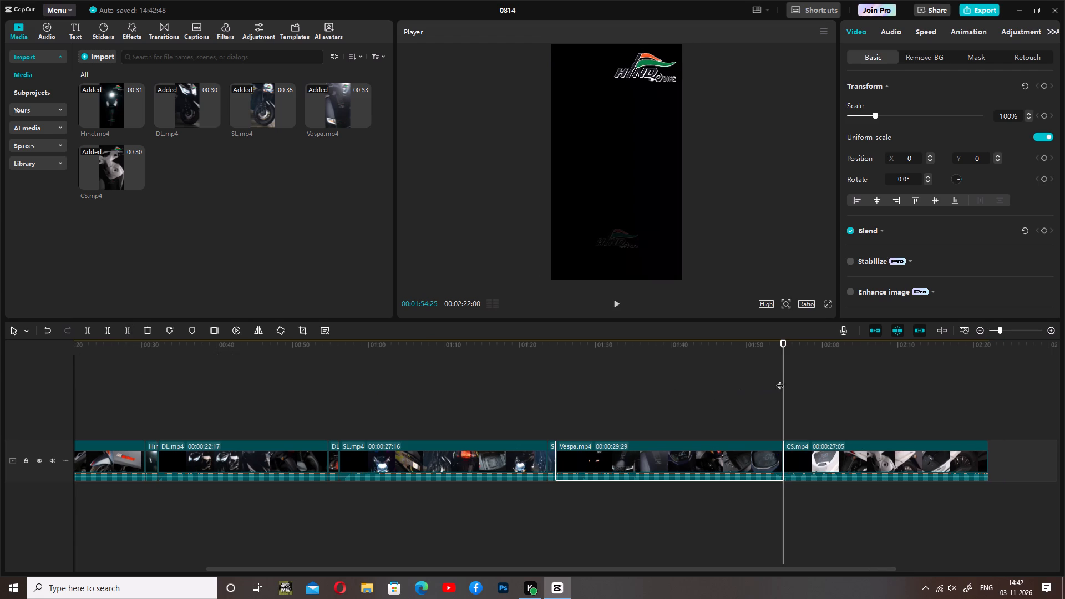
# Split the Vespa.mp4 clip at 00:01:53:02, within its closing full-scooter view.
pyautogui.moveTo(783, 379); pyautogui.dragTo(772, 379)
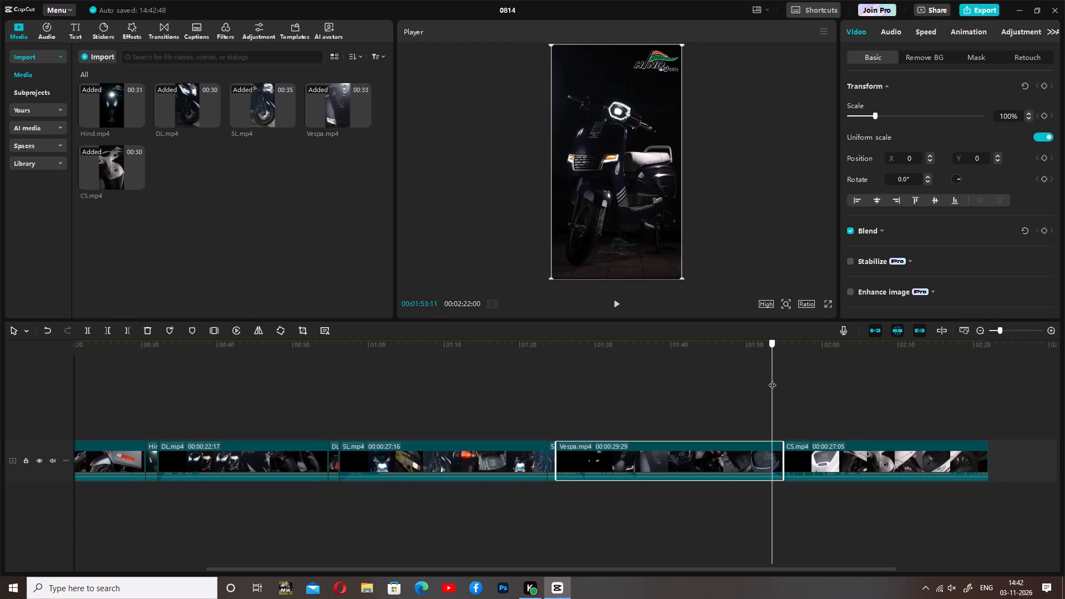
pyautogui.moveTo(772, 379); pyautogui.dragTo(753, 377)
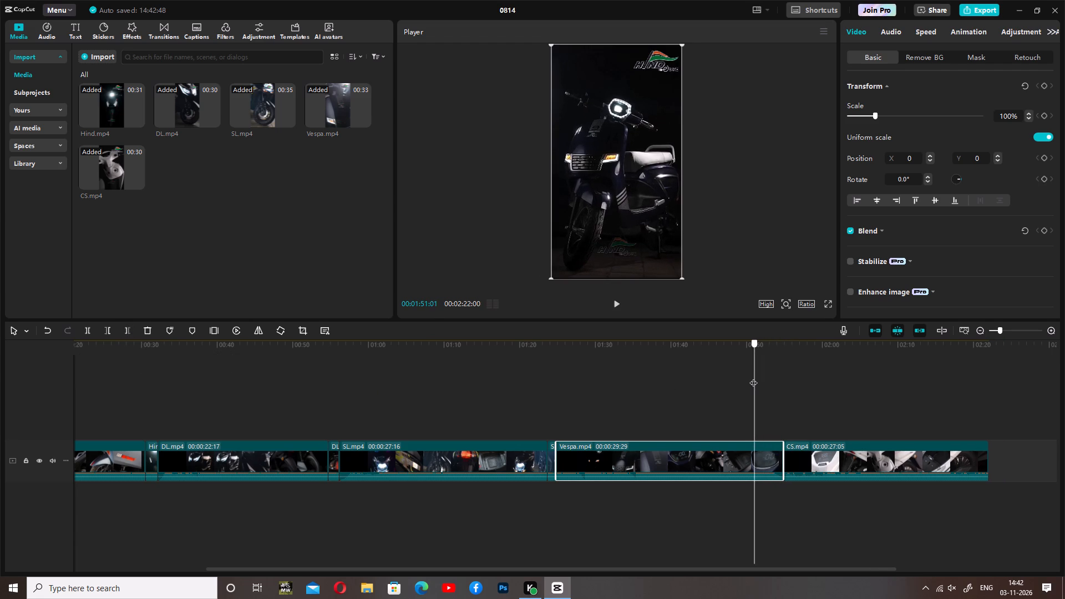
pyautogui.moveTo(753, 377); pyautogui.dragTo(755, 385)
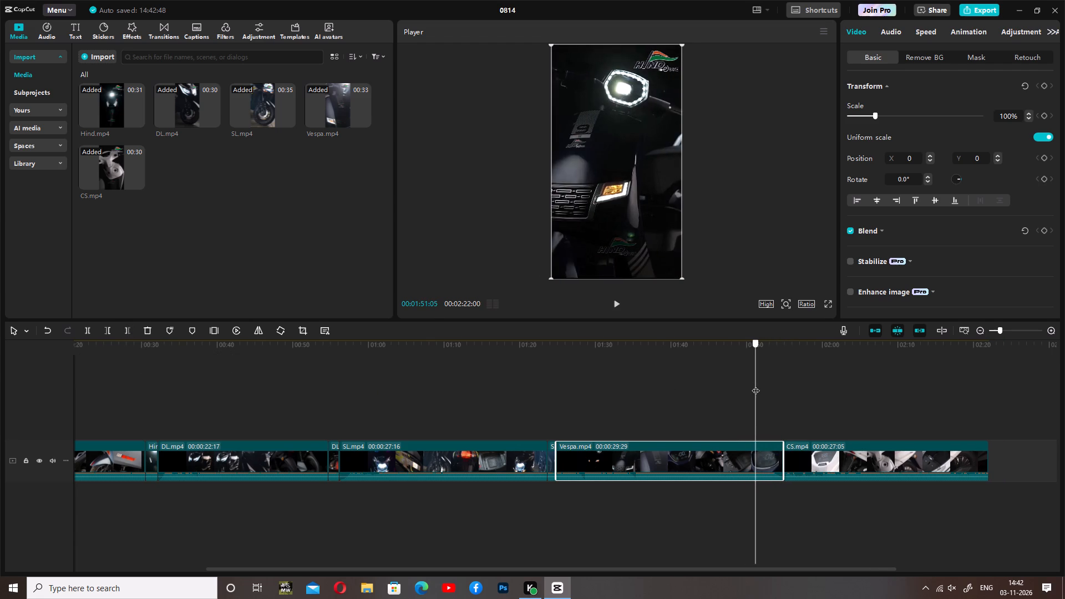
pyautogui.moveTo(755, 385); pyautogui.dragTo(770, 389)
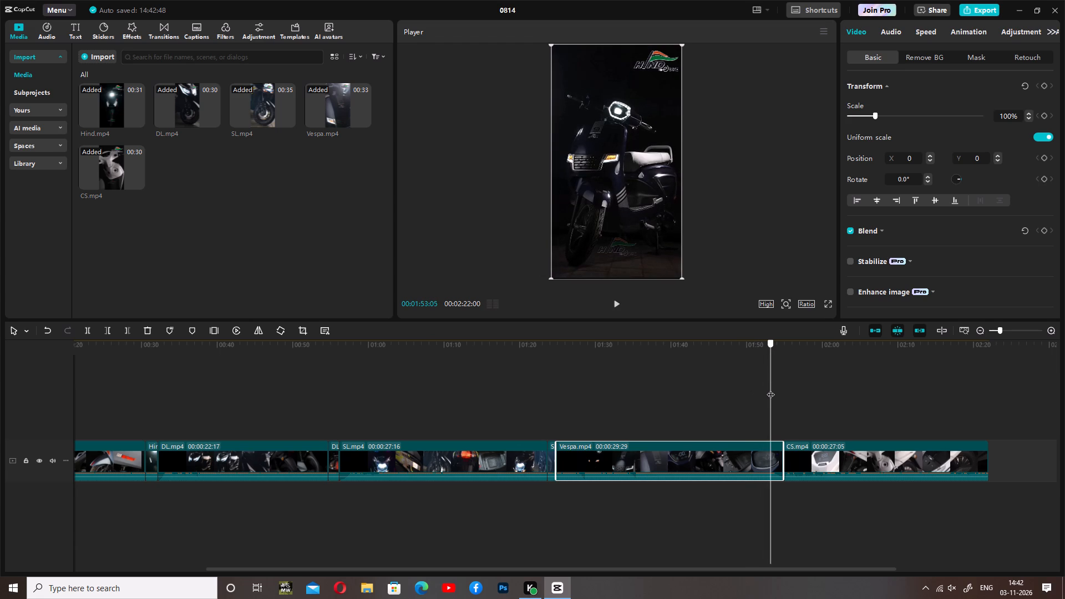
pyautogui.moveTo(770, 389); pyautogui.dragTo(771, 390)
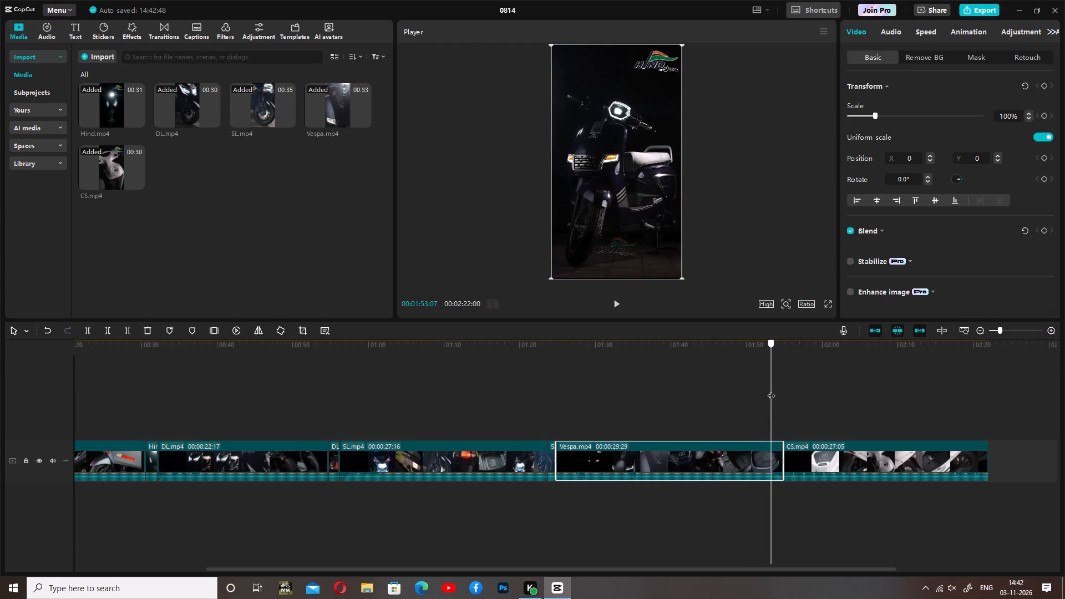
pyautogui.moveTo(771, 390); pyautogui.dragTo(770, 390)
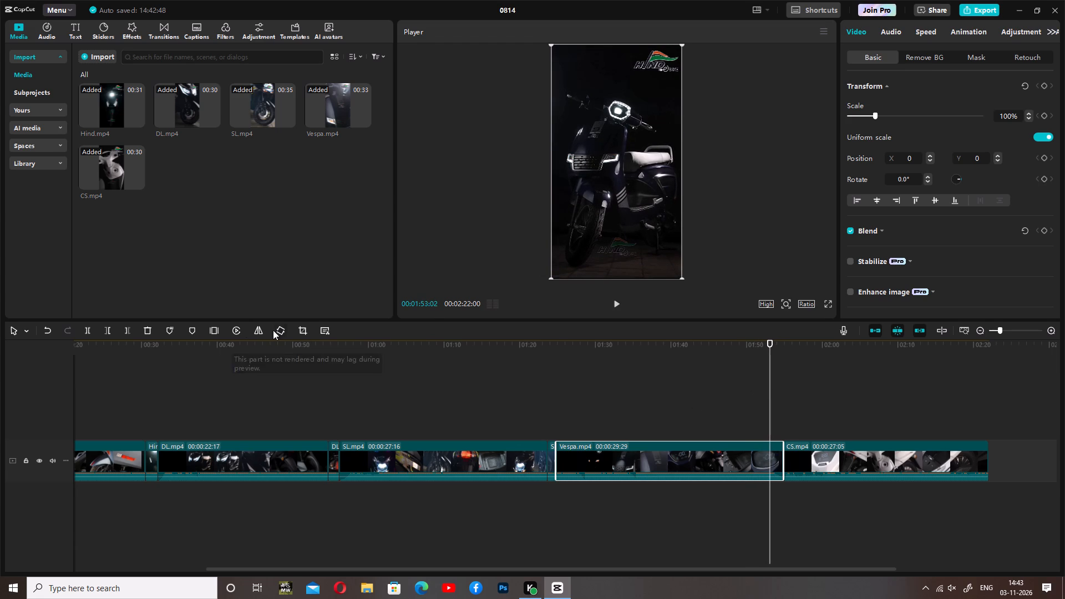
pyautogui.click(88, 326)
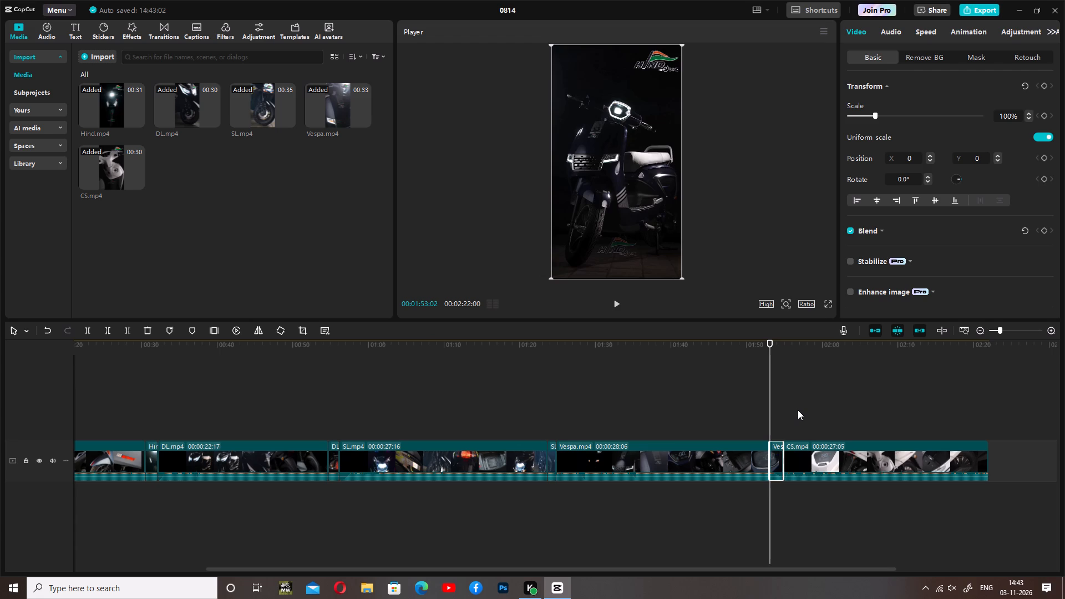
# Copy the short closing Vespa.mp4 piece and place the copy on the main track between the opening SL.mp4 piece and the long Hind.mp4 clip.
pyautogui.hotkey('ctrl', 'v')
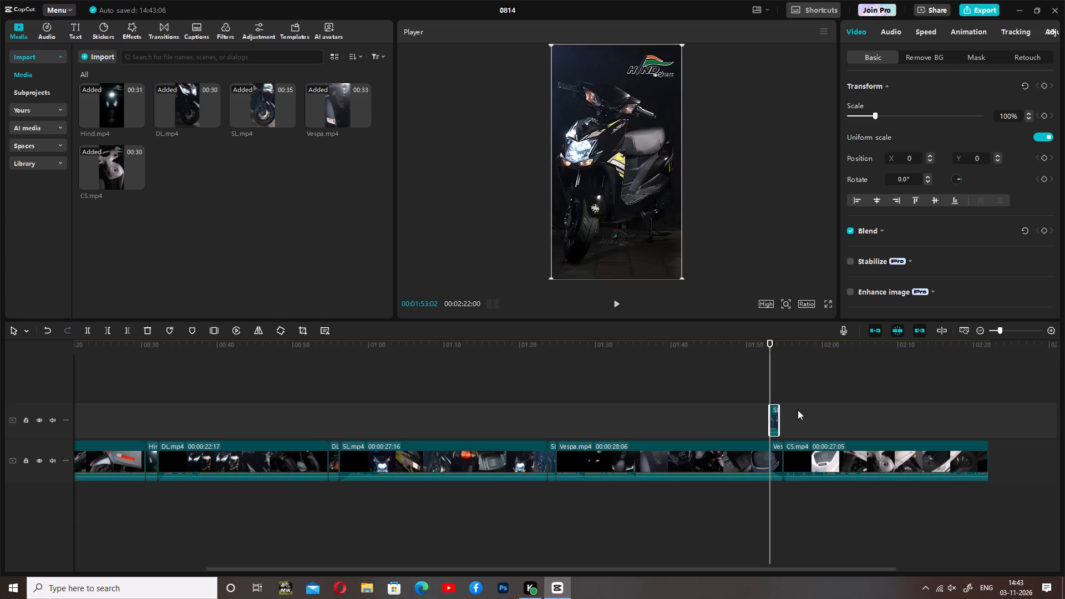
pyautogui.hotkey('ctrl', 'z')
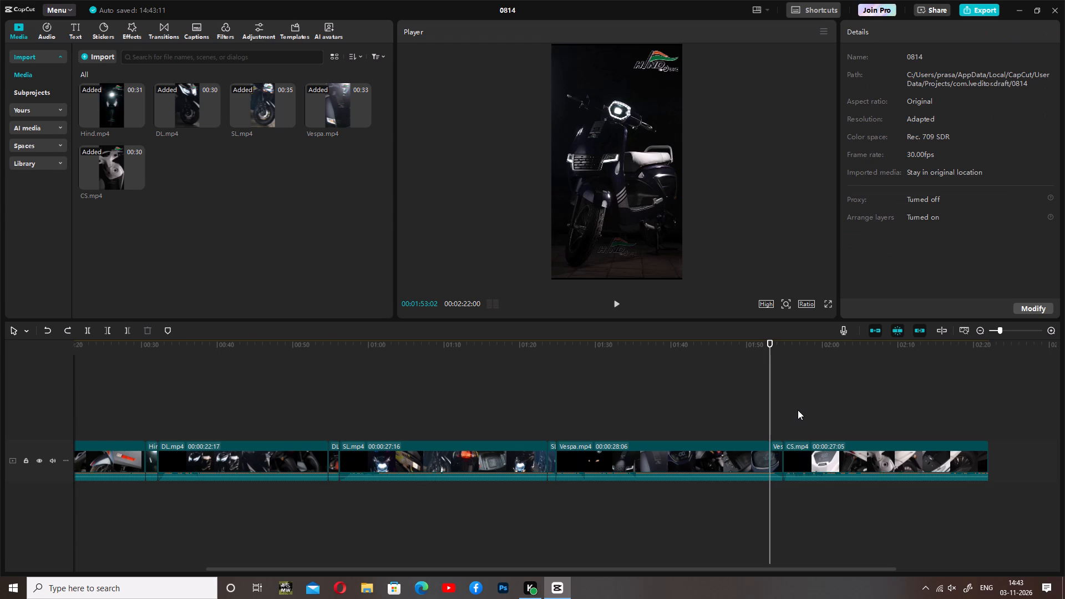
pyautogui.click(798, 410)
pyautogui.click(781, 463)
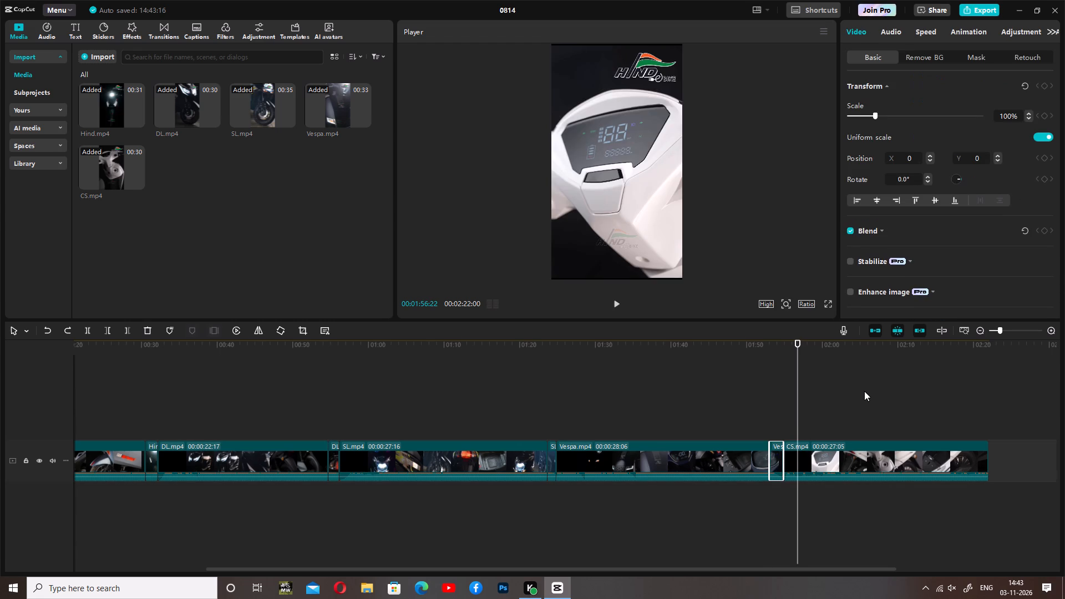
pyautogui.hotkey('ctrl', 'c')
pyautogui.hotkey('ctrl', 'v')
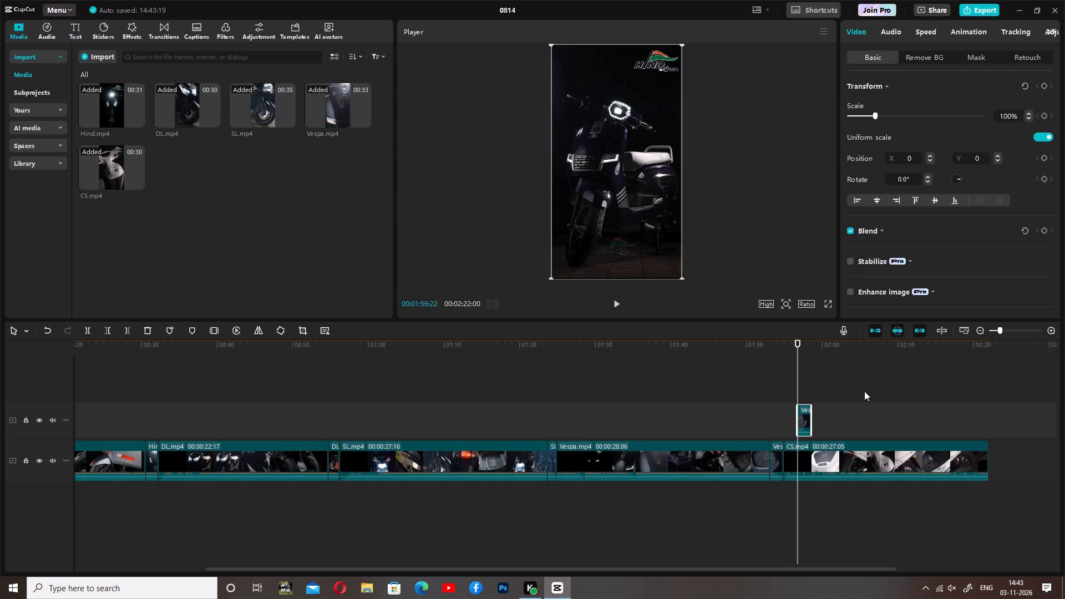
pyautogui.moveTo(805, 415); pyautogui.dragTo(0, 356)
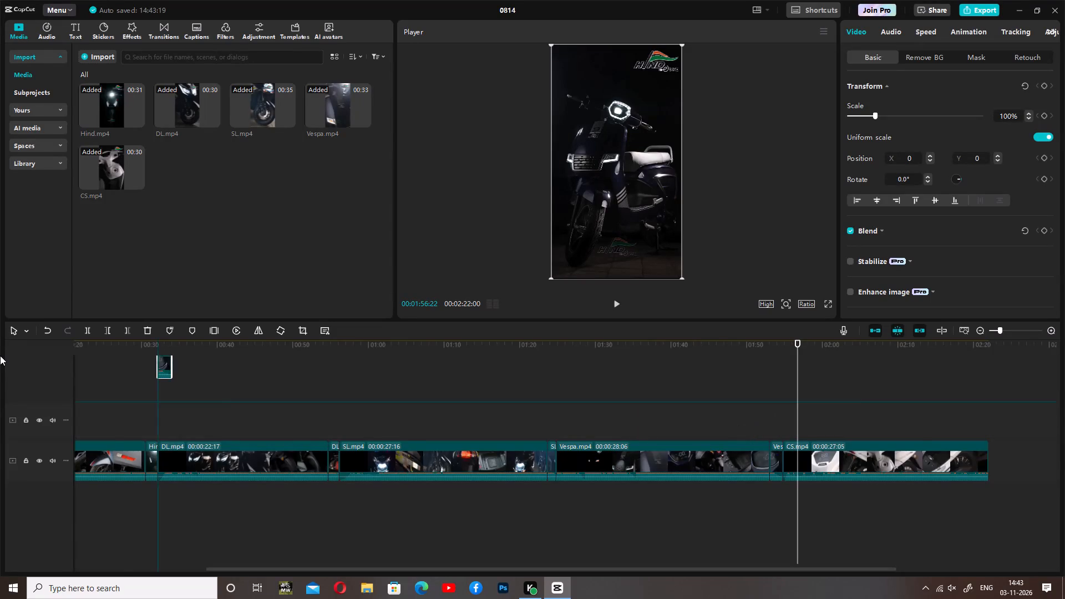
pyautogui.moveTo(0, 356); pyautogui.dragTo(143, 459)
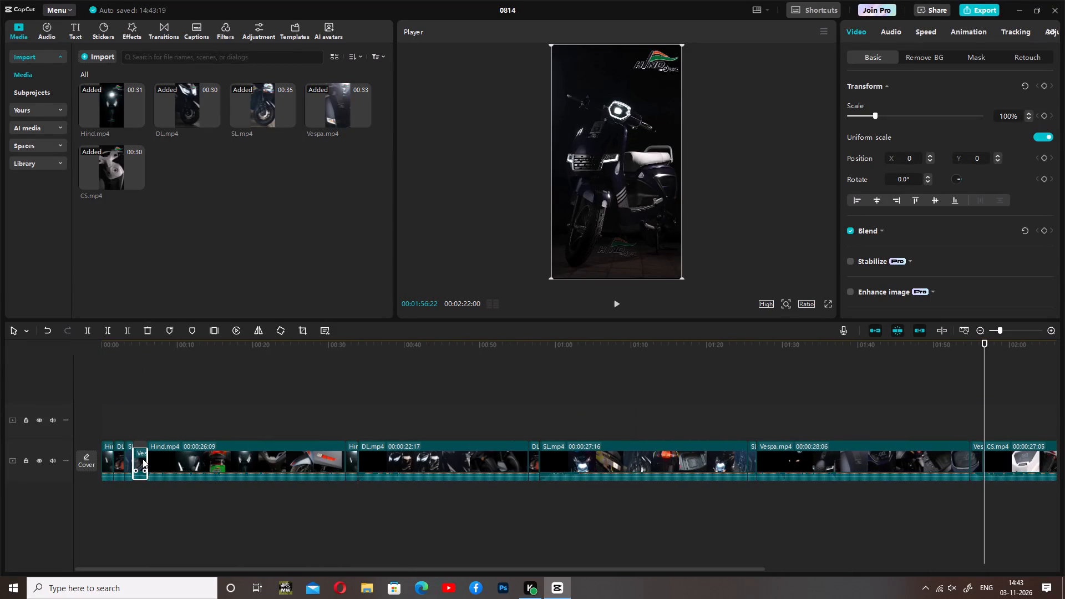
pyautogui.moveTo(143, 459); pyautogui.dragTo(141, 455)
pyautogui.click(230, 518)
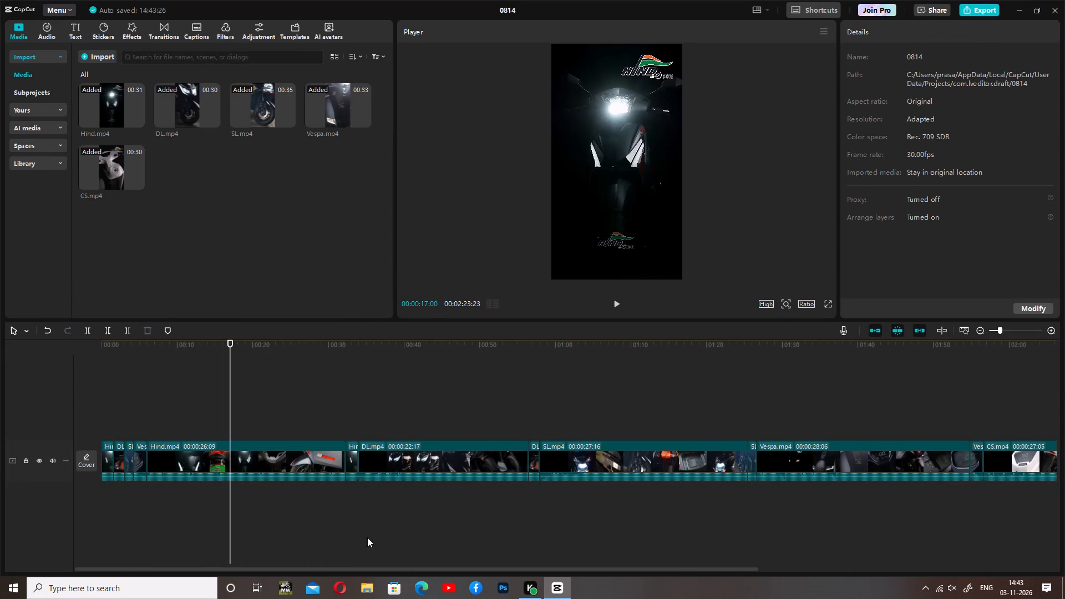
# Check the ending of the trimmed CS.mp4 clip and replace it with a fresh full-length CS.mp4 at the end of the main track.
pyautogui.moveTo(737, 567); pyautogui.dragTo(810, 563)
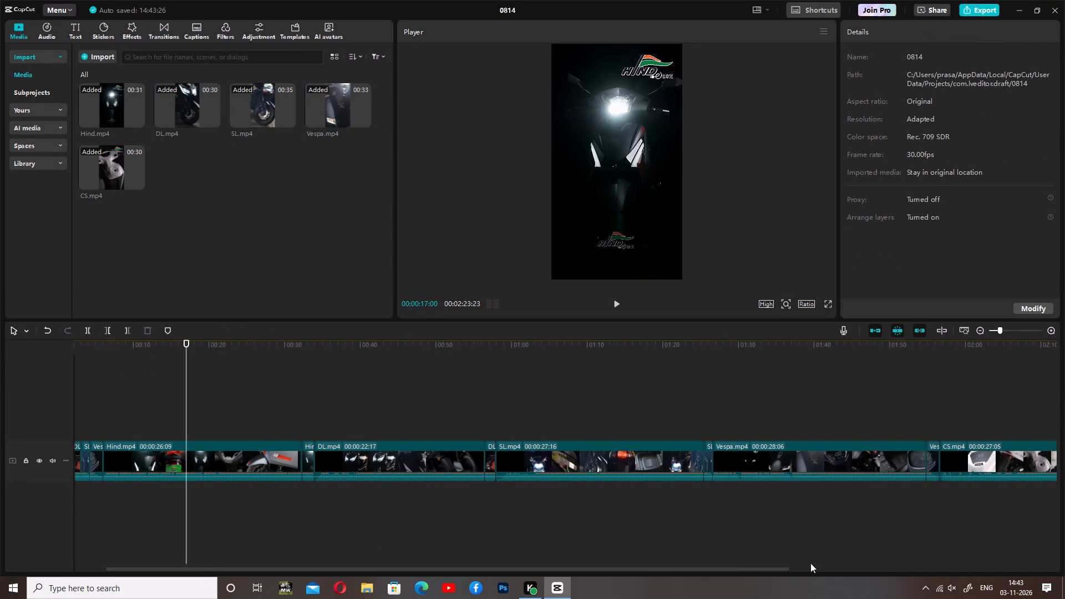
pyautogui.moveTo(810, 563); pyautogui.dragTo(983, 556)
pyautogui.click(747, 463)
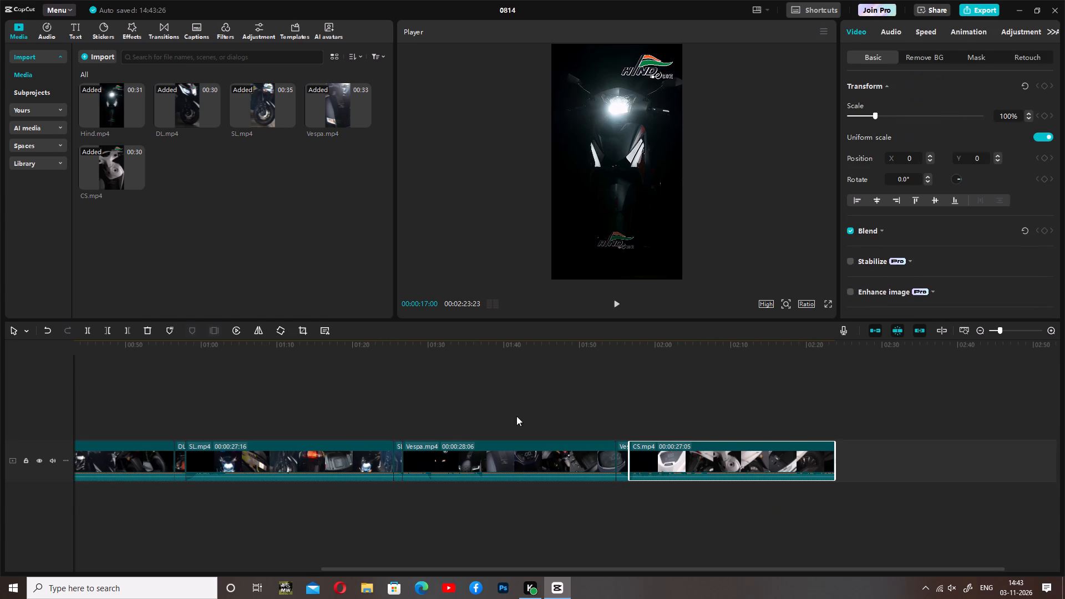
pyautogui.click(488, 354)
pyautogui.moveTo(491, 367); pyautogui.dragTo(837, 370)
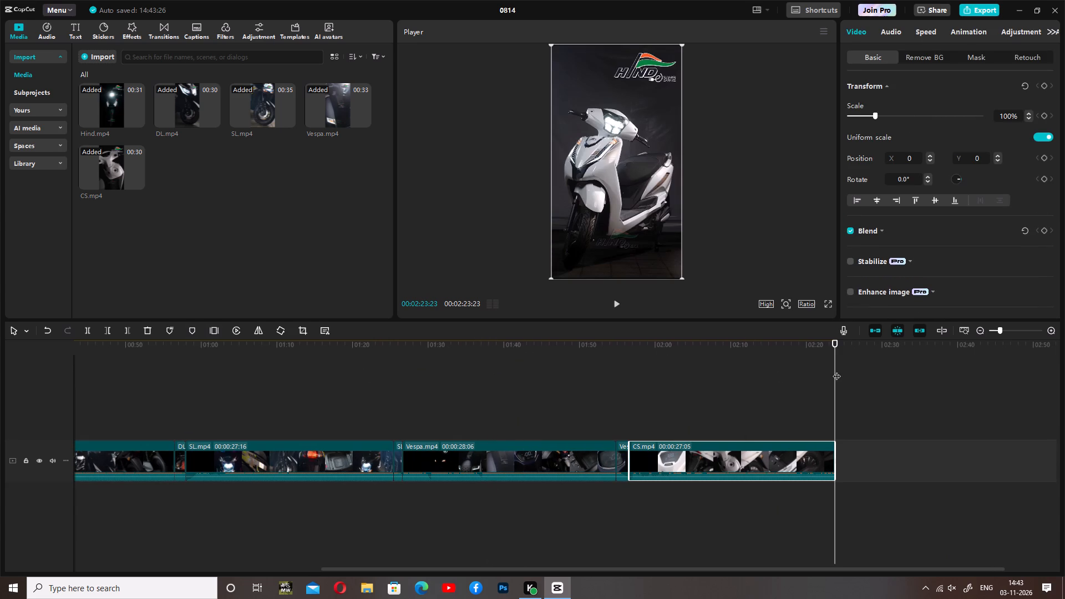
pyautogui.moveTo(836, 370); pyautogui.dragTo(821, 373)
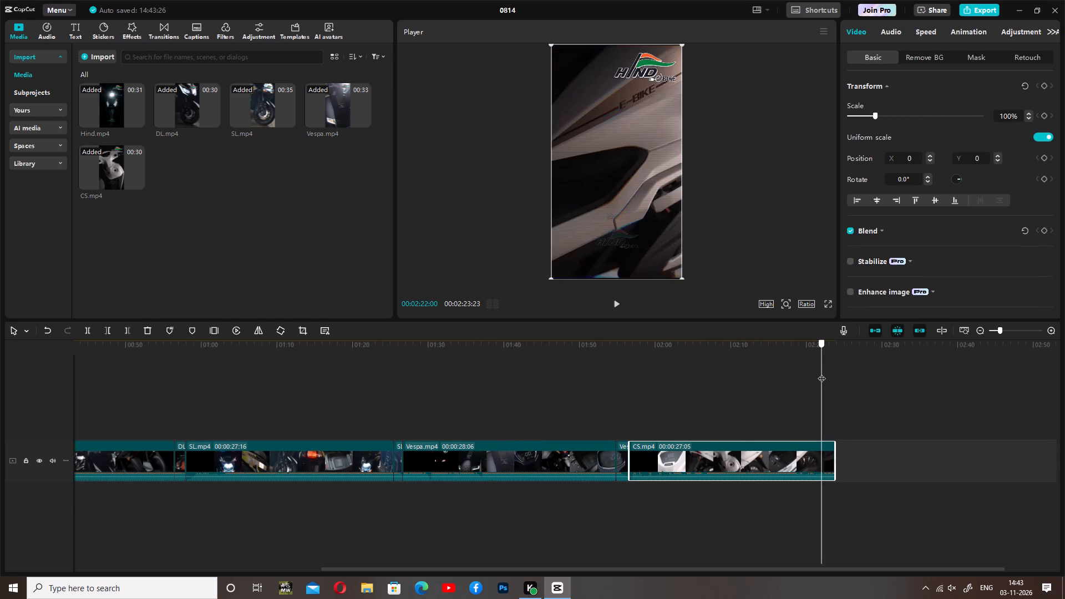
pyautogui.moveTo(821, 373); pyautogui.dragTo(856, 373)
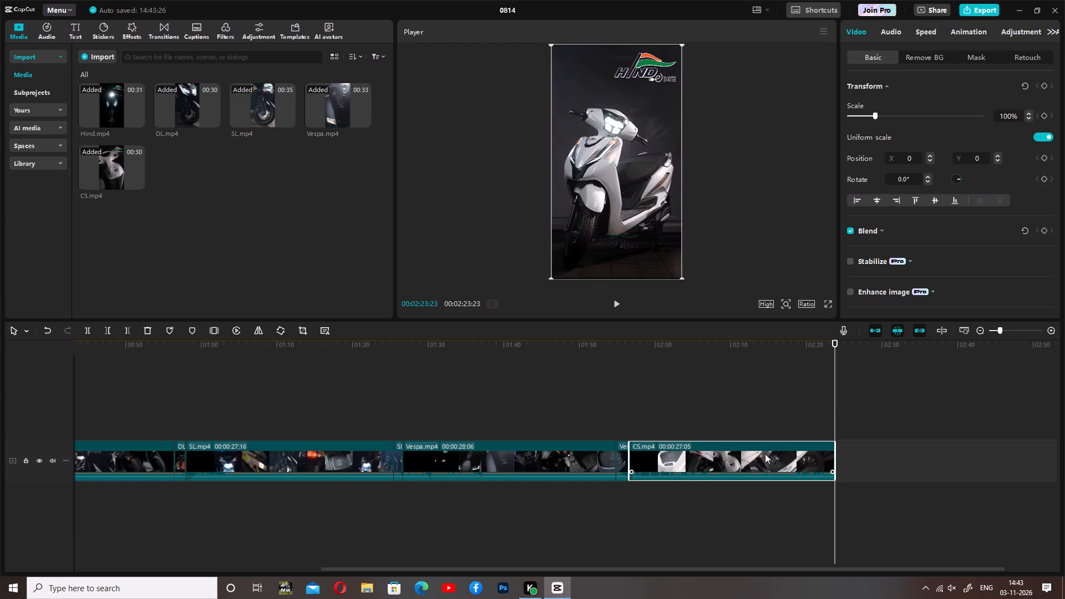
pyautogui.click(760, 458)
pyautogui.rightClick(760, 458)
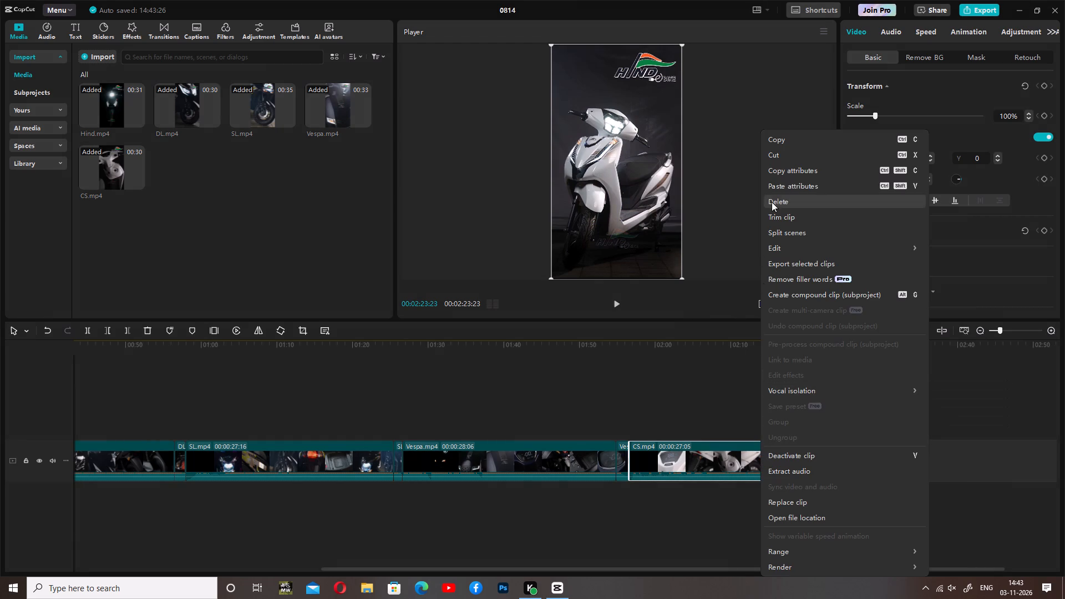
pyautogui.click(777, 198)
pyautogui.moveTo(111, 160); pyautogui.dragTo(760, 460)
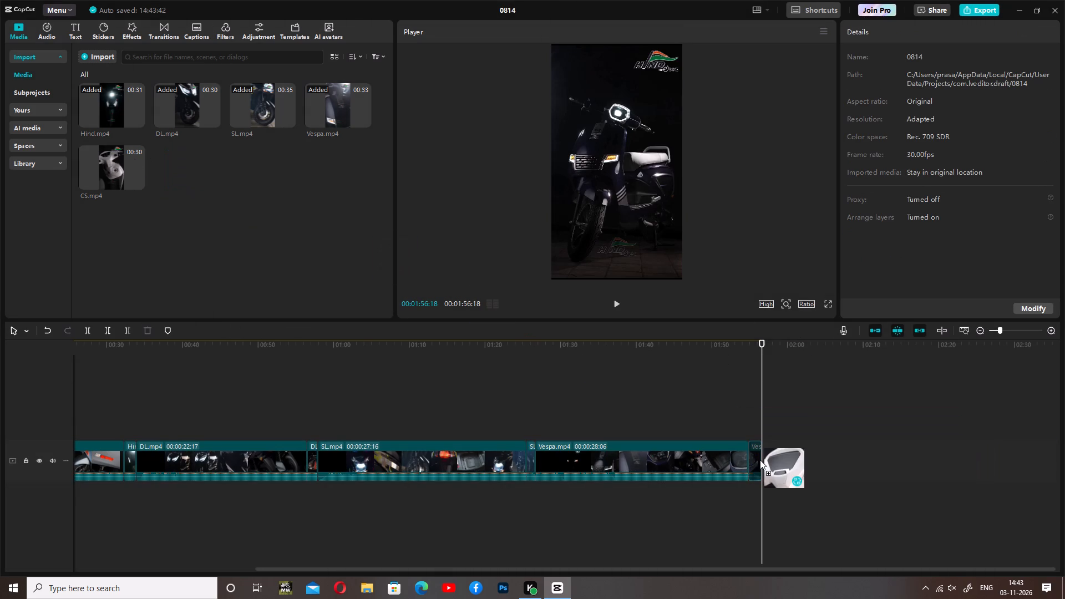
pyautogui.moveTo(760, 460); pyautogui.dragTo(764, 458)
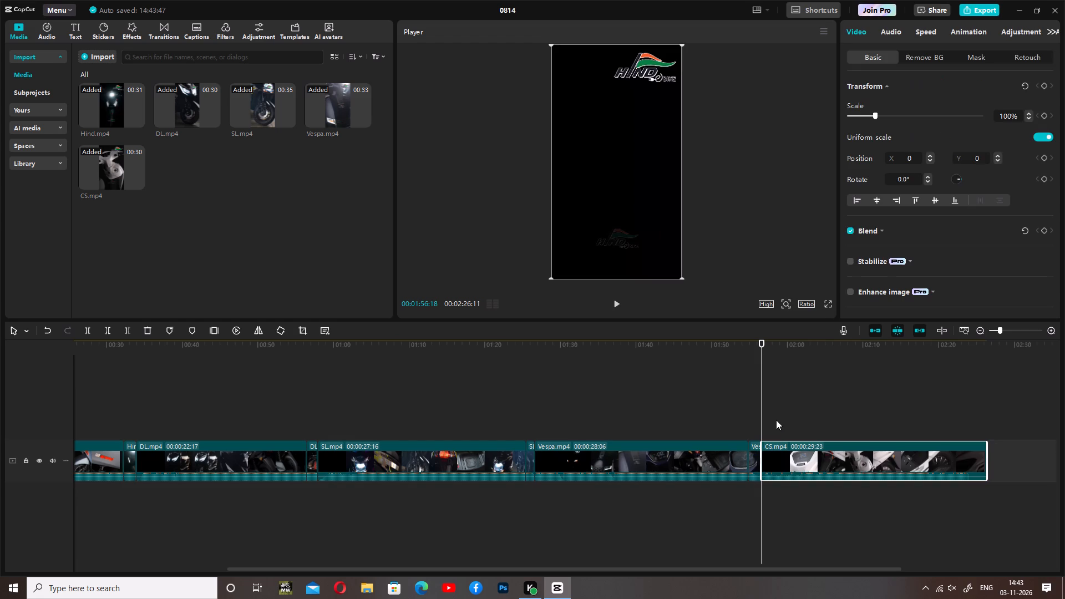
# Trim the closing logo off the CS.mp4 clip, cutting away everything after 00:02:23:29.
pyautogui.moveTo(763, 407); pyautogui.dragTo(976, 405)
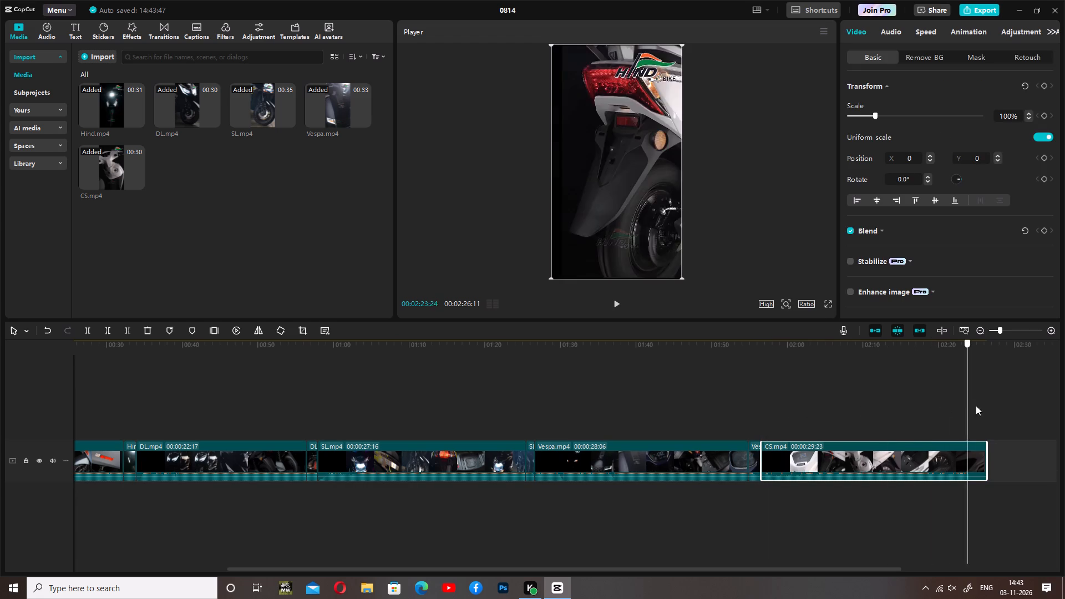
pyautogui.moveTo(976, 405); pyautogui.dragTo(980, 405)
pyautogui.moveTo(980, 389); pyautogui.dragTo(968, 387)
pyautogui.click(968, 387)
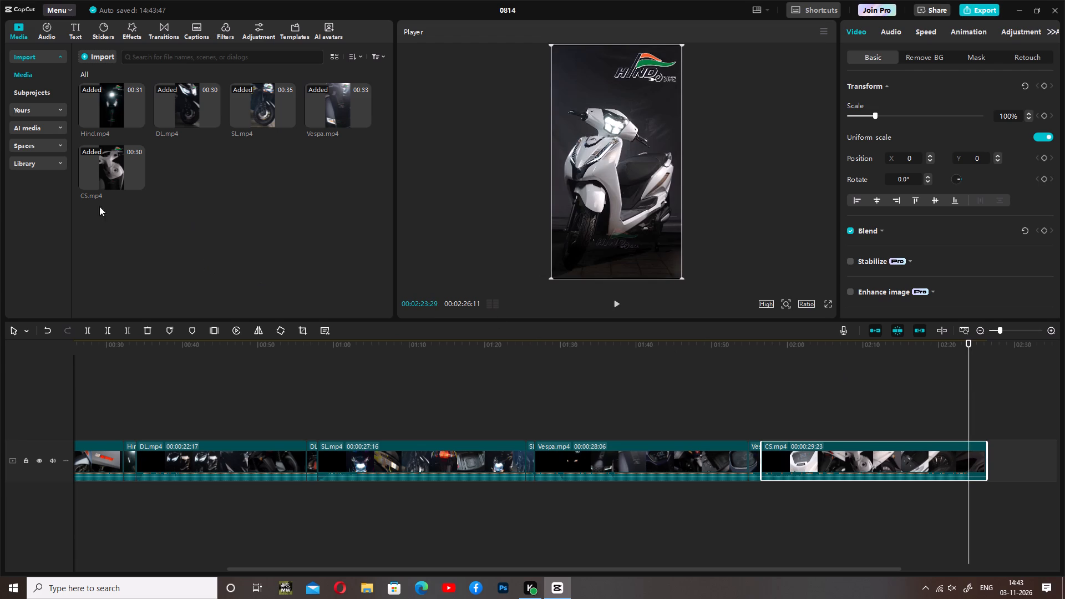
pyautogui.click(125, 329)
# Split the CS.mp4 clip at 00:02:22:19, within its closing full-scooter view.
pyautogui.moveTo(968, 392); pyautogui.dragTo(958, 389)
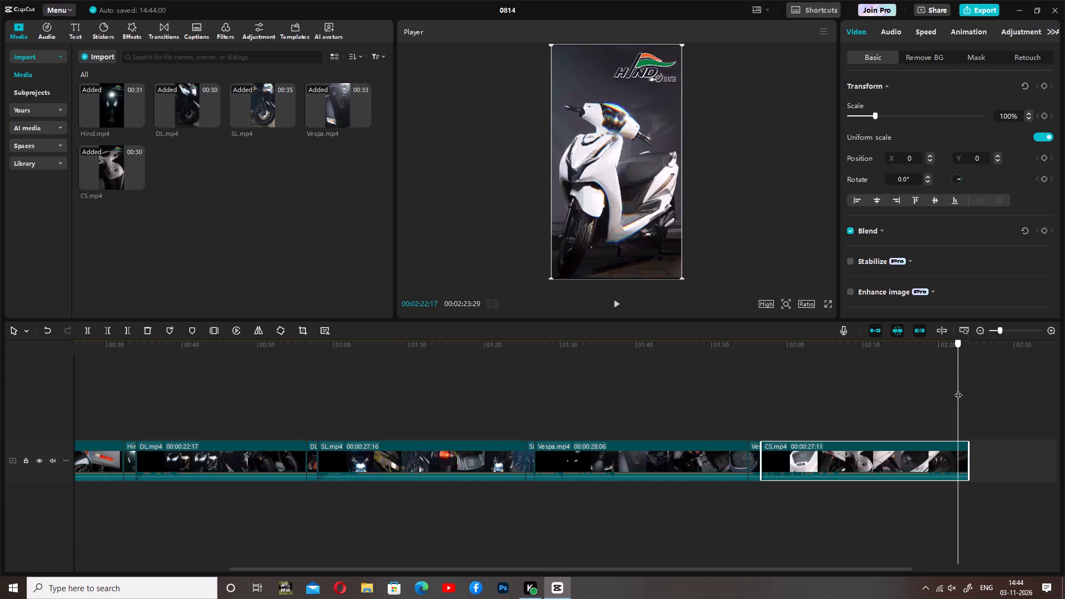
pyautogui.moveTo(958, 389); pyautogui.dragTo(956, 389)
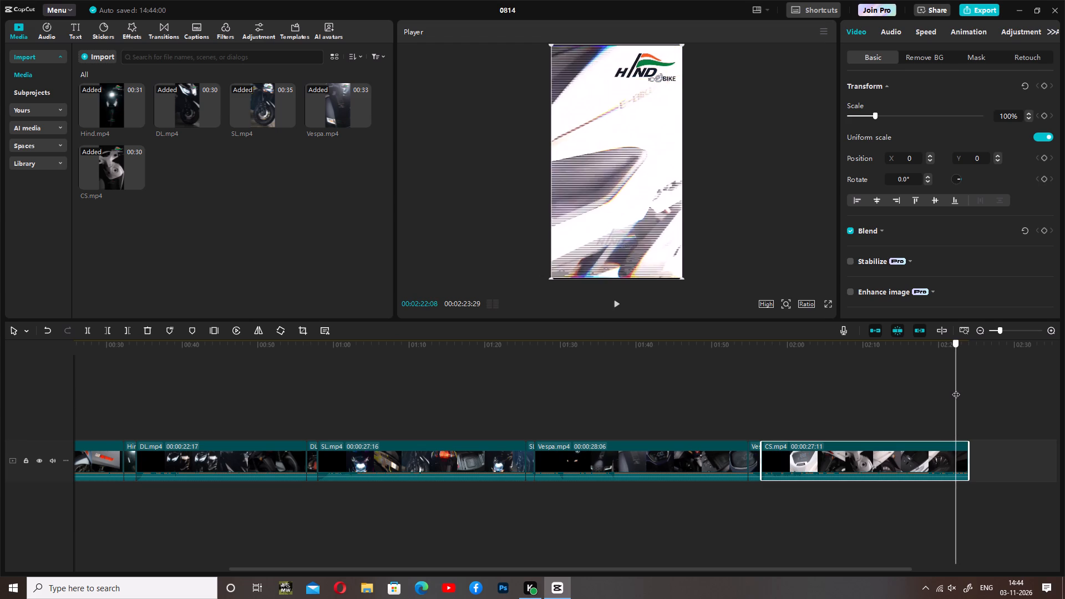
pyautogui.moveTo(956, 389); pyautogui.dragTo(958, 389)
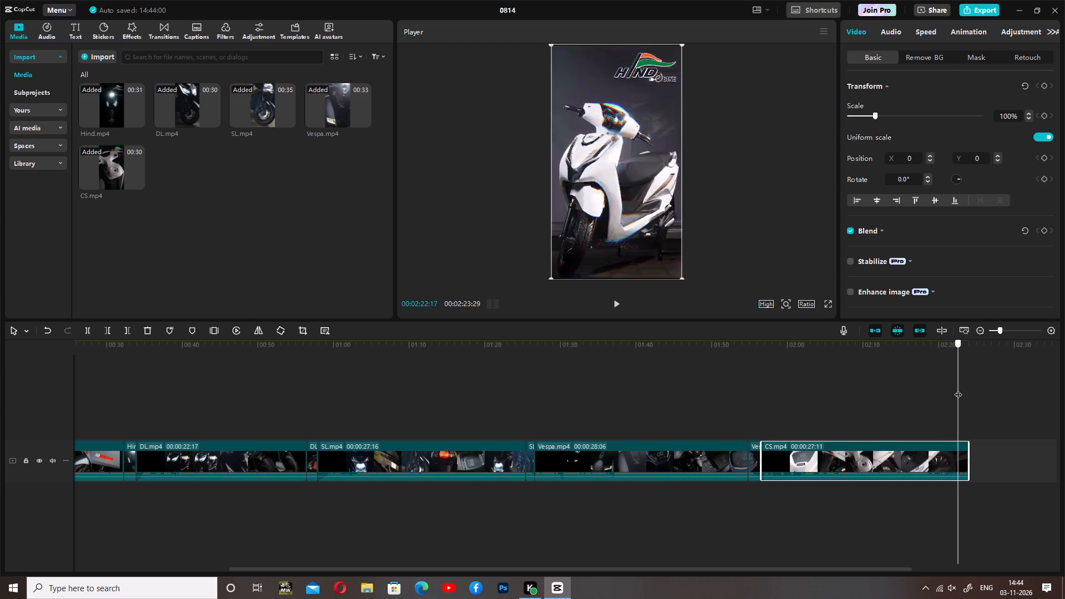
pyautogui.moveTo(958, 389); pyautogui.dragTo(958, 389)
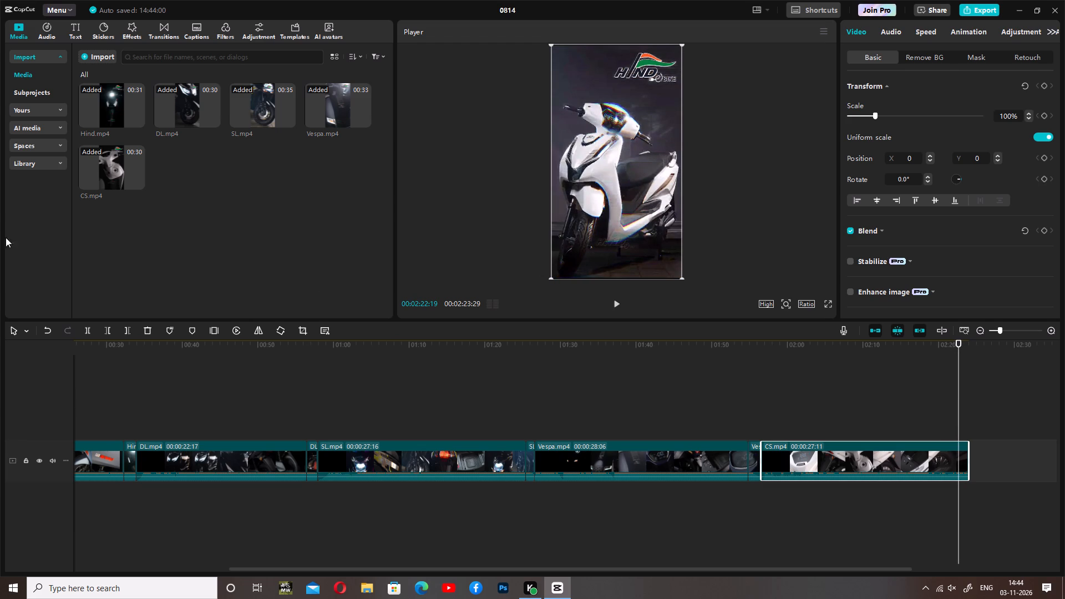
pyautogui.click(90, 331)
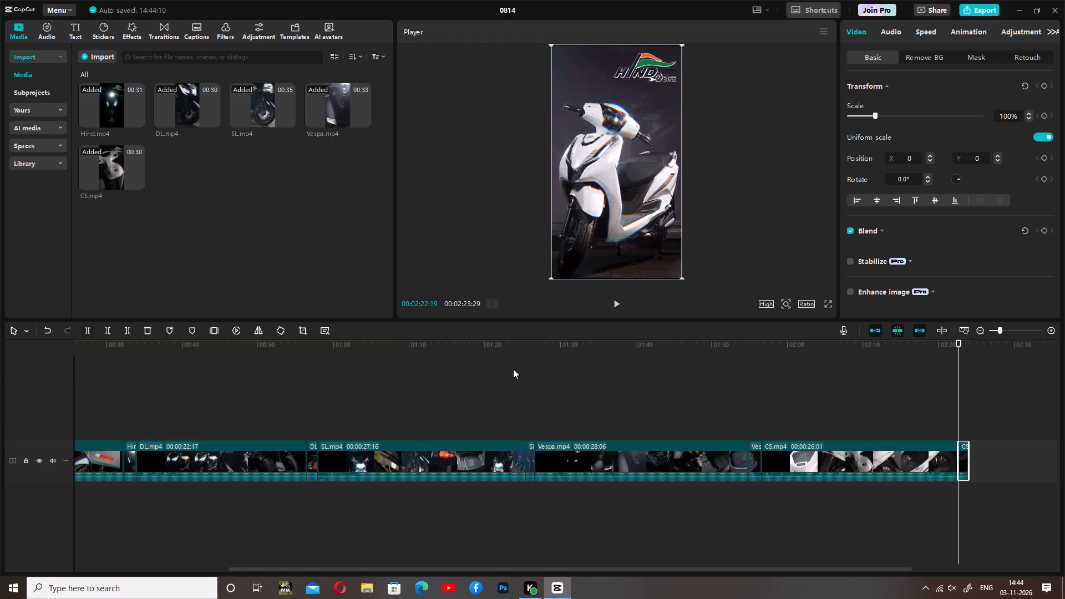
# Copy the short closing CS.mp4 piece and place the copy on the main track between the opening Vespa.mp4 piece and the long Hind.mp4 clip.
pyautogui.hotkey('ctrl', 'c')
pyautogui.hotkey('ctrl', 'v')
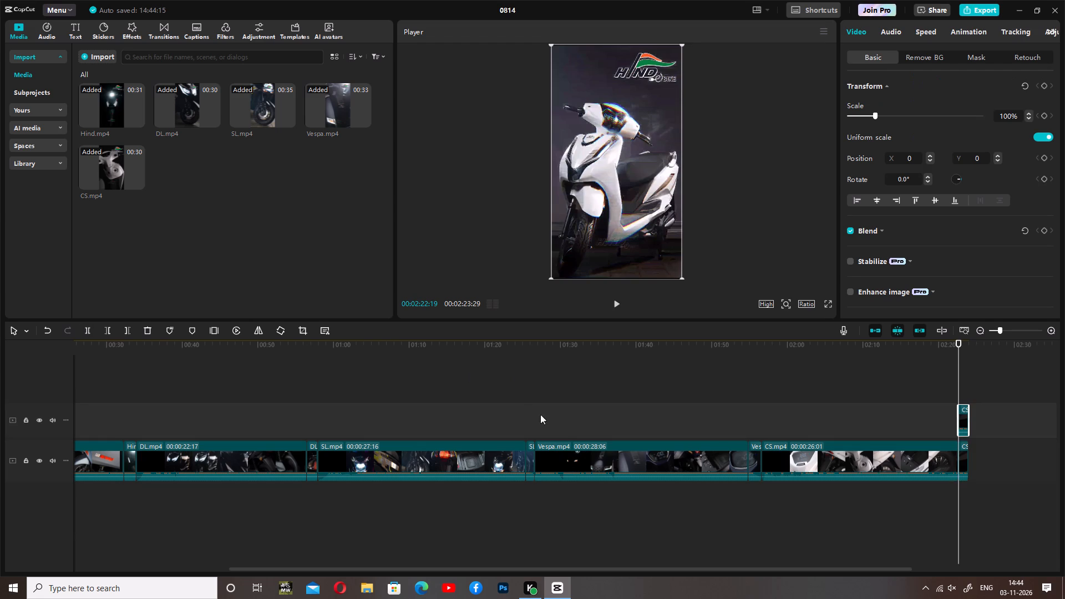
pyautogui.click(662, 369)
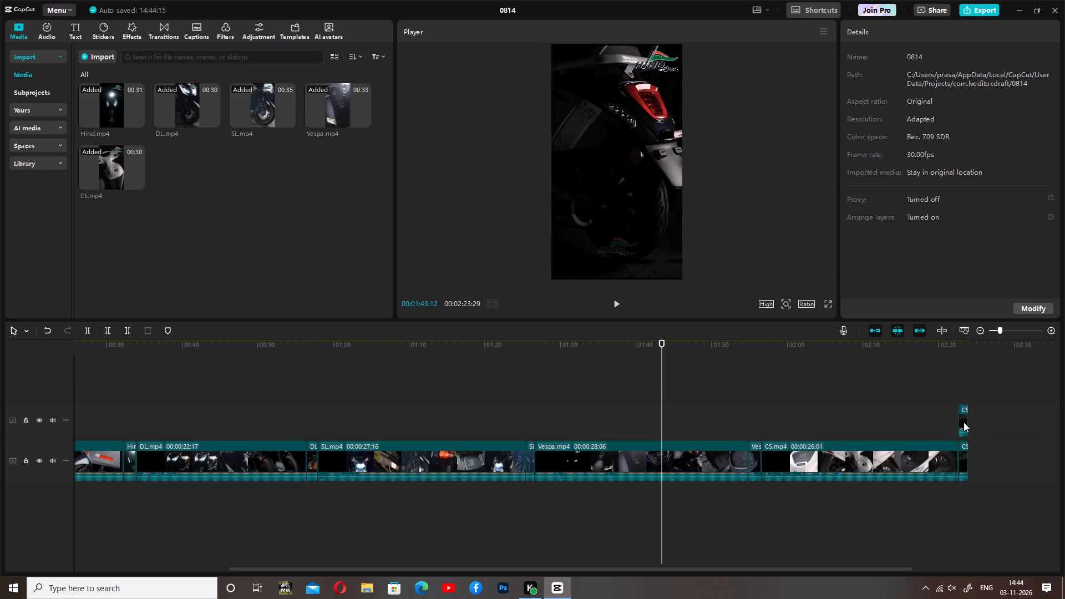
pyautogui.moveTo(963, 422); pyautogui.dragTo(50, 421)
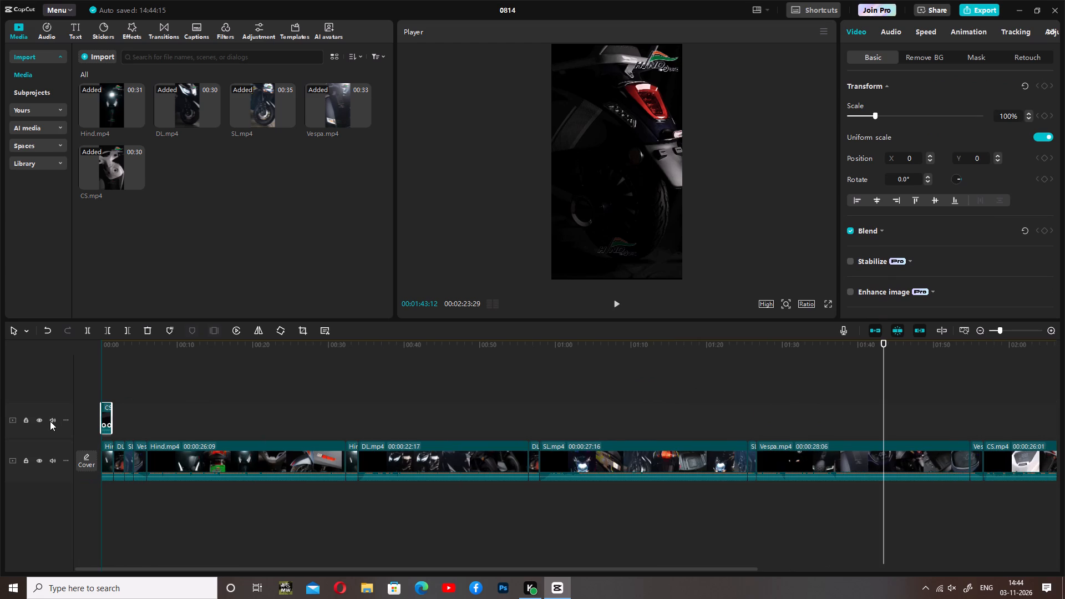
pyautogui.moveTo(50, 421); pyautogui.dragTo(153, 463)
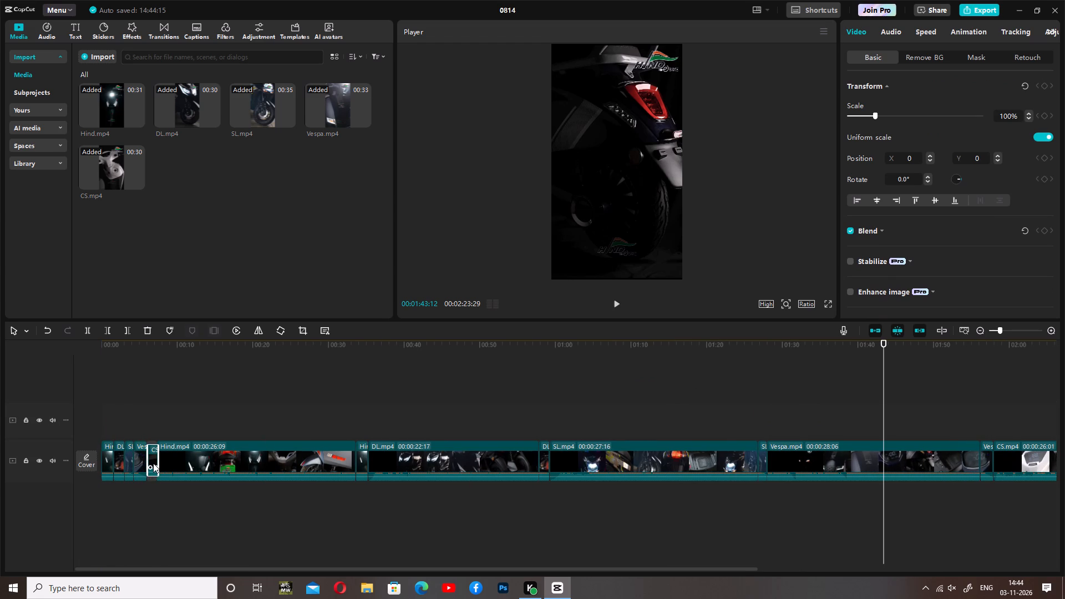
pyautogui.click(253, 379)
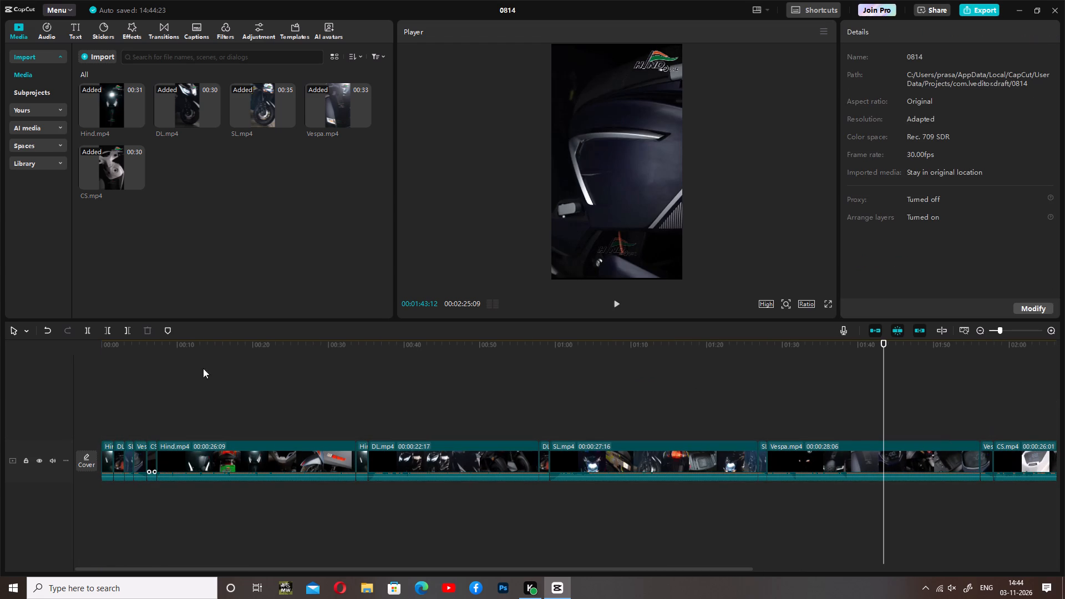
# Play the assembled sequence from the beginning to review it, unmuting the computer's speakers and restarting playback with sound.
pyautogui.moveTo(253, 361); pyautogui.dragTo(76, 360)
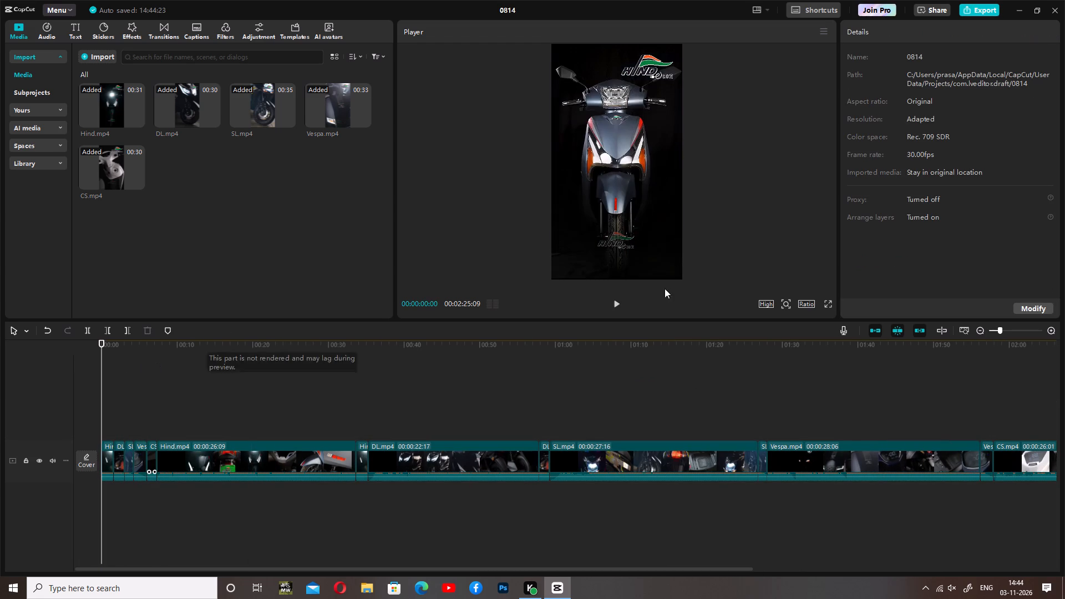
pyautogui.click(618, 302)
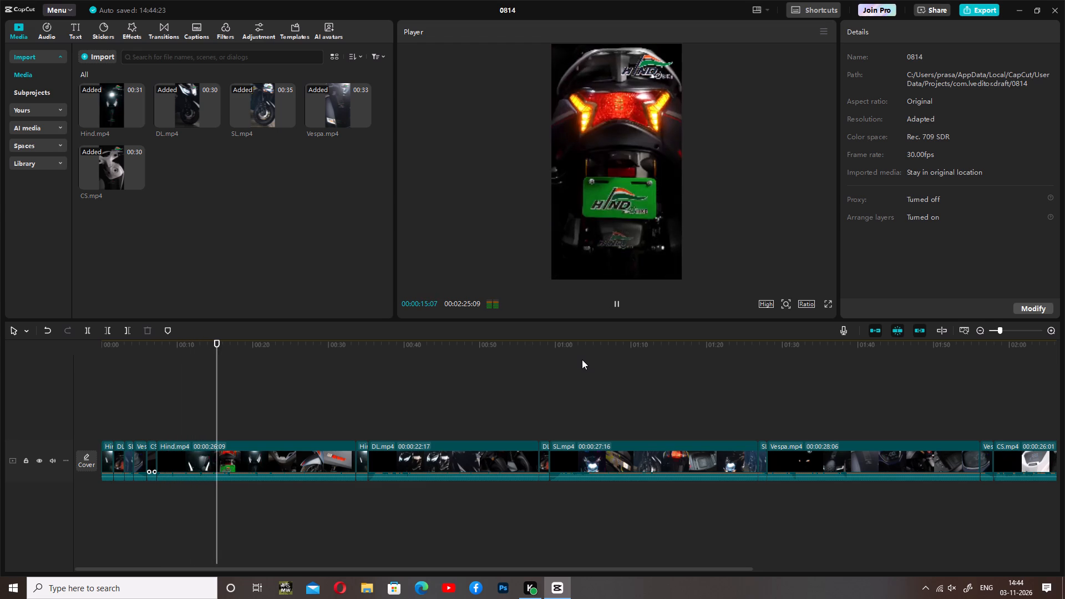
pyautogui.click(953, 587)
pyautogui.click(886, 561)
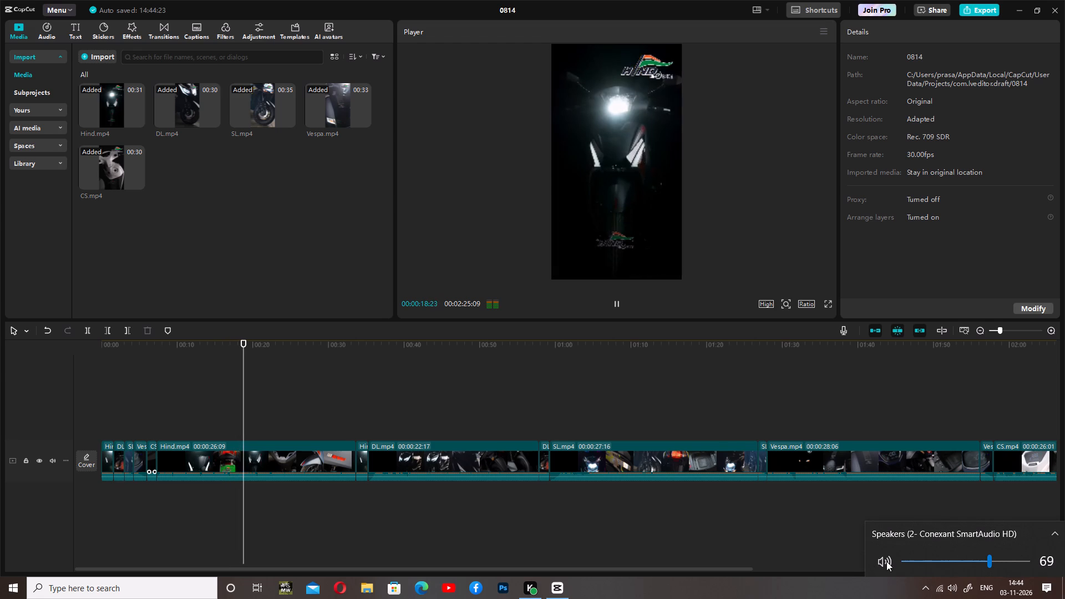
pyautogui.click(661, 393)
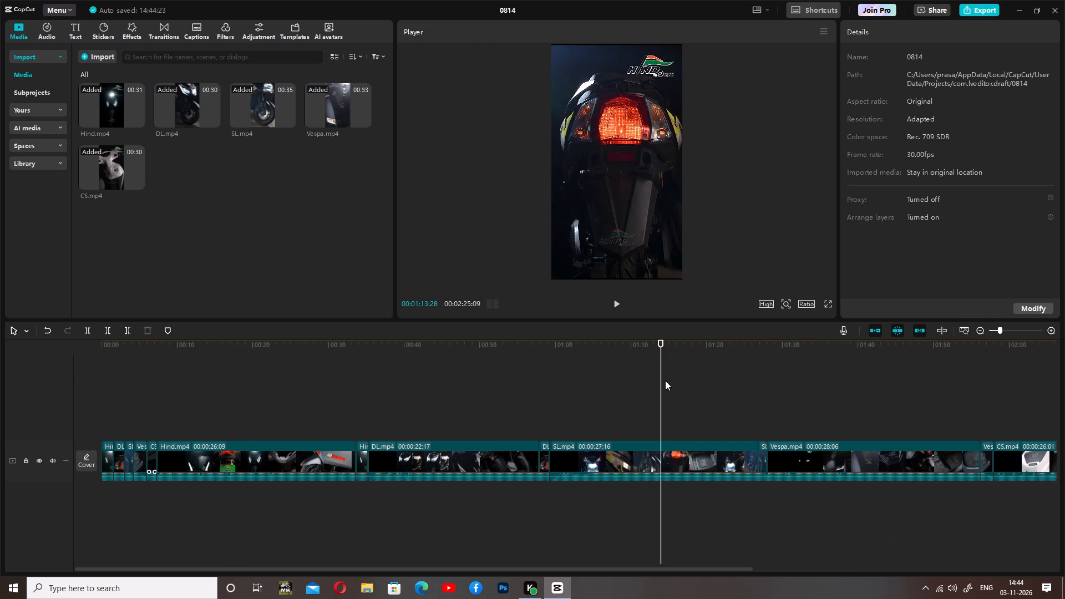
pyautogui.moveTo(658, 368); pyautogui.dragTo(69, 405)
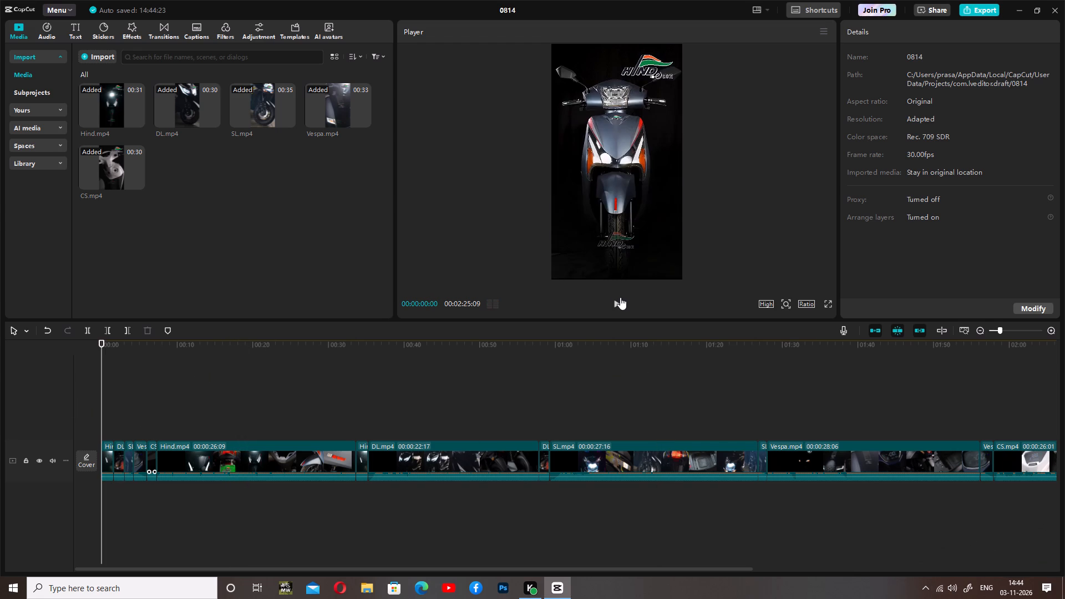
pyautogui.click(617, 297)
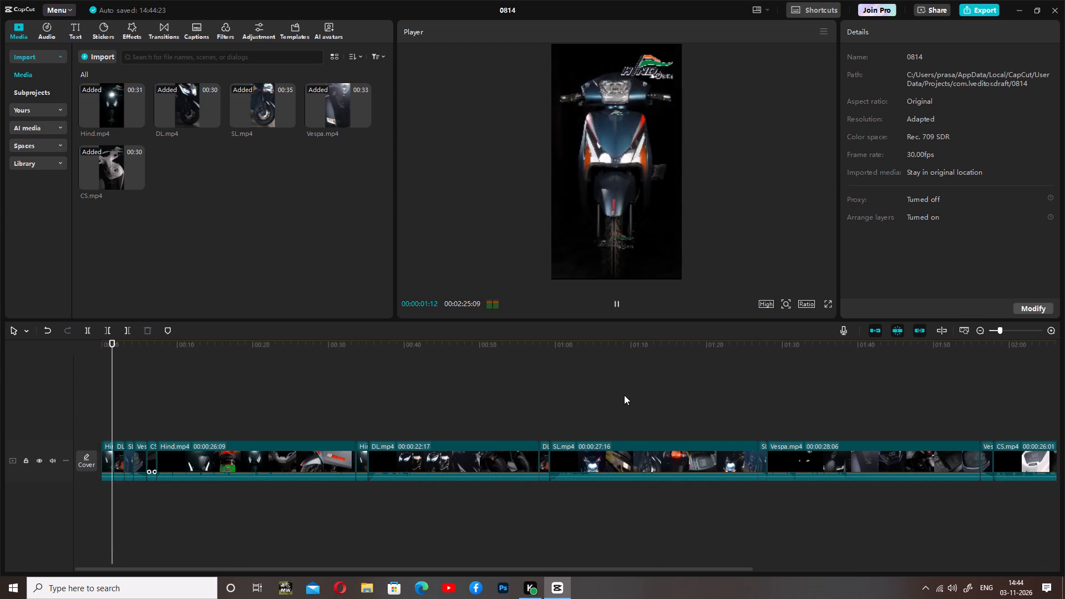
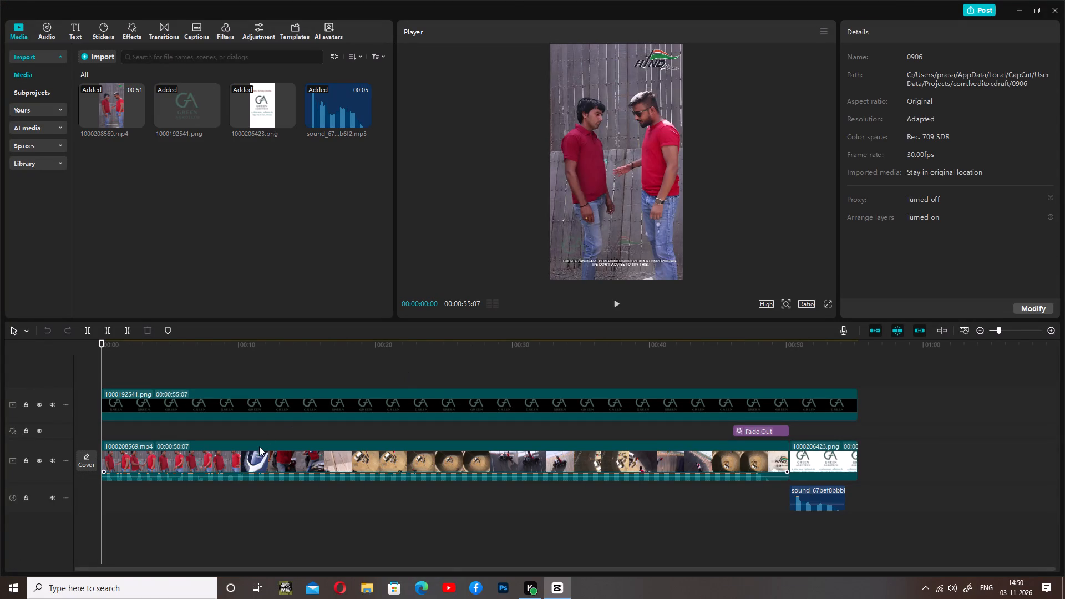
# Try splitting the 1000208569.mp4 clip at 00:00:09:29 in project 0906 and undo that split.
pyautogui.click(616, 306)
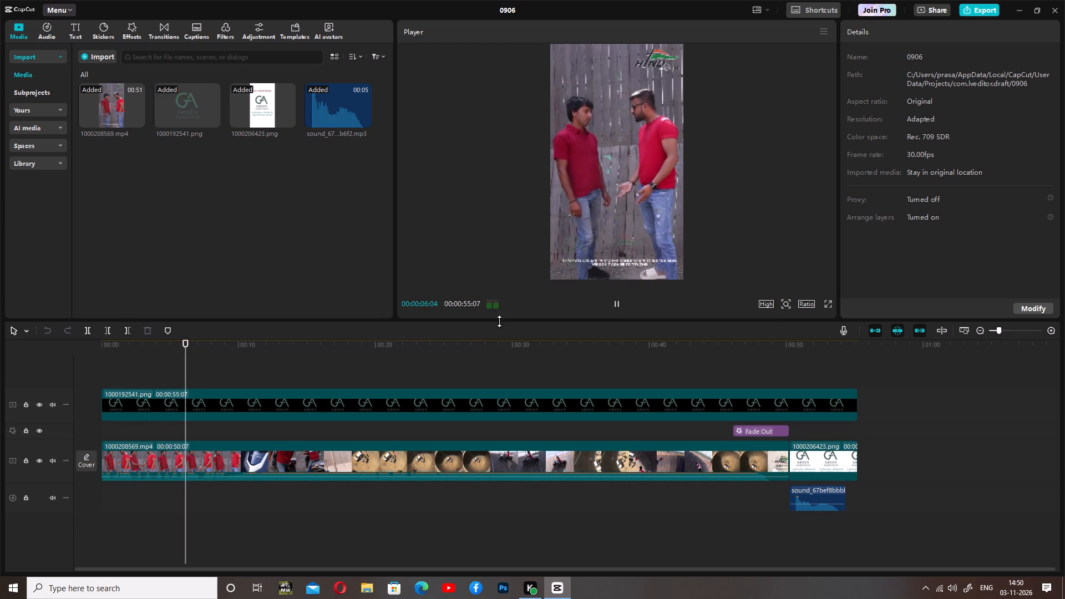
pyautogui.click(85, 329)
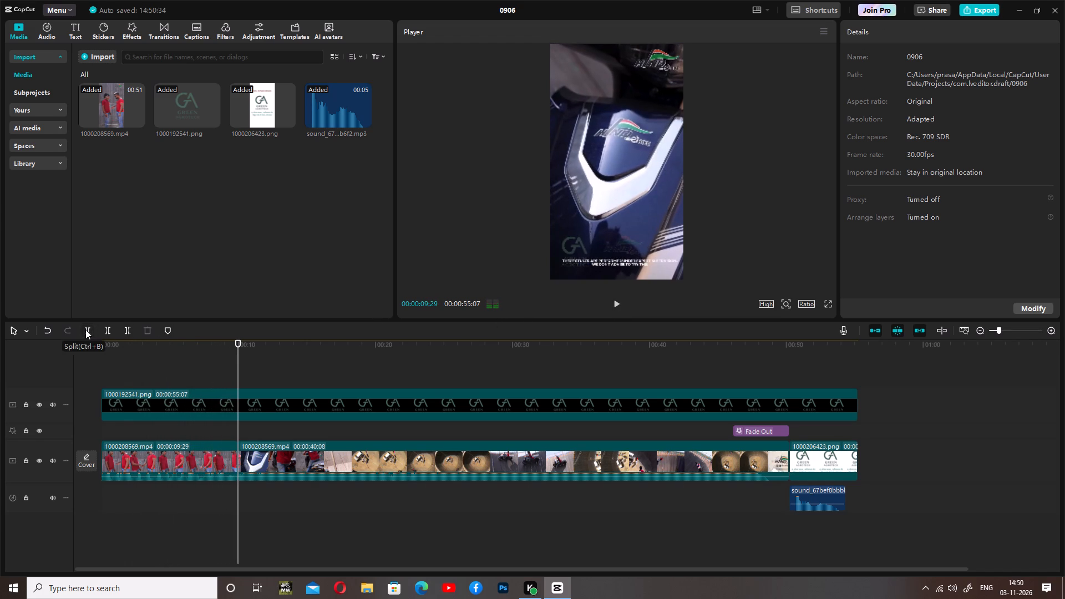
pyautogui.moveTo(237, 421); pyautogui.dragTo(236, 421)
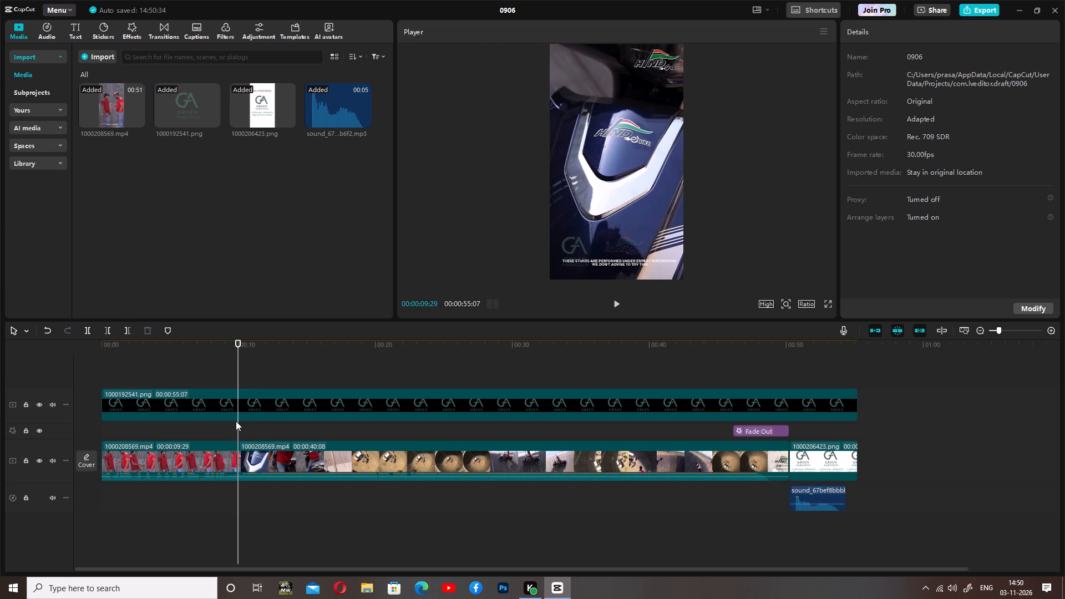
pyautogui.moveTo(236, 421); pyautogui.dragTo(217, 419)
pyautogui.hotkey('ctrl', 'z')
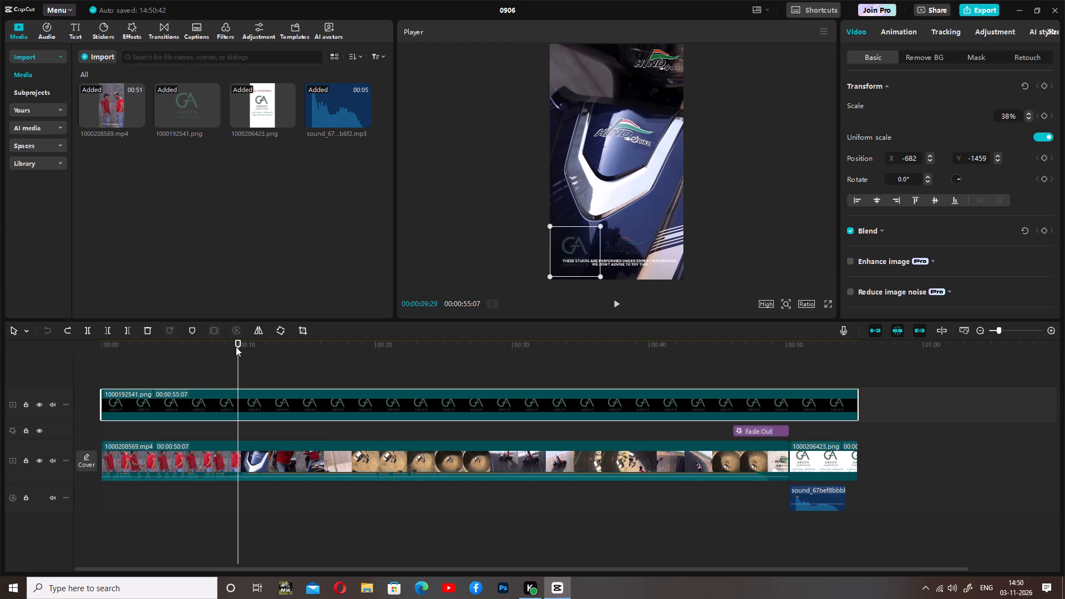
# Split the 1000208569.mp4 clip at 00:00:09:12, where the two men give way to the blue scooter's front.
pyautogui.moveTo(238, 355); pyautogui.dragTo(204, 356)
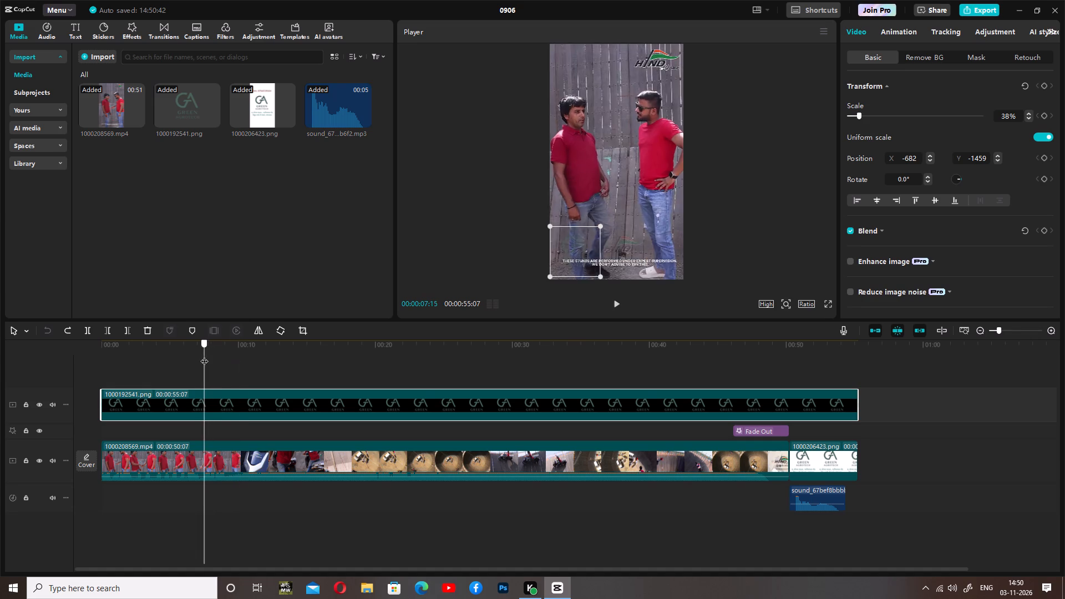
pyautogui.moveTo(204, 356); pyautogui.dragTo(224, 357)
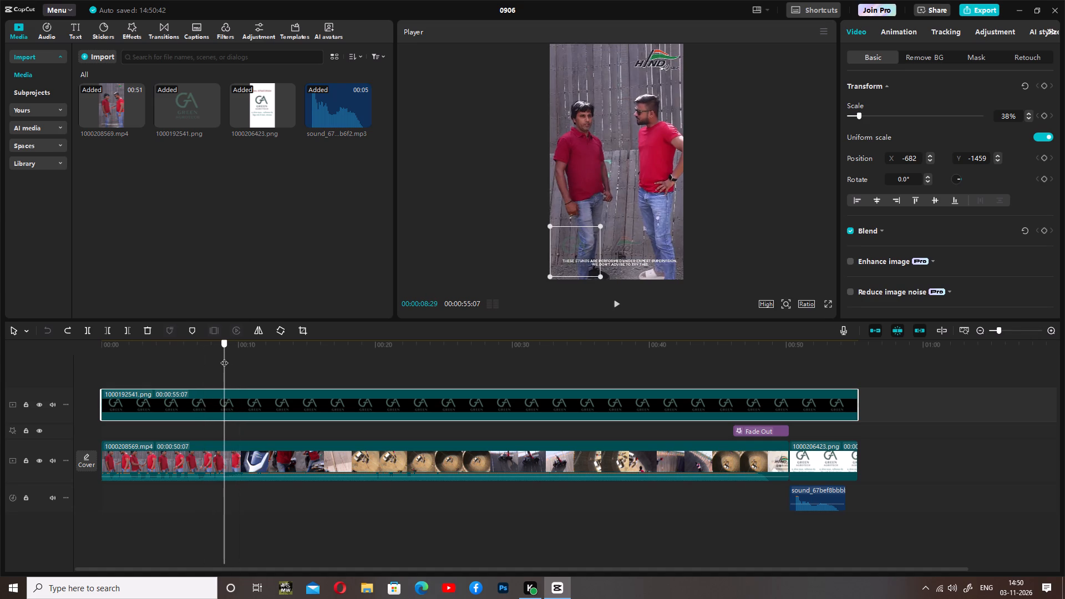
pyautogui.moveTo(224, 357); pyautogui.dragTo(229, 358)
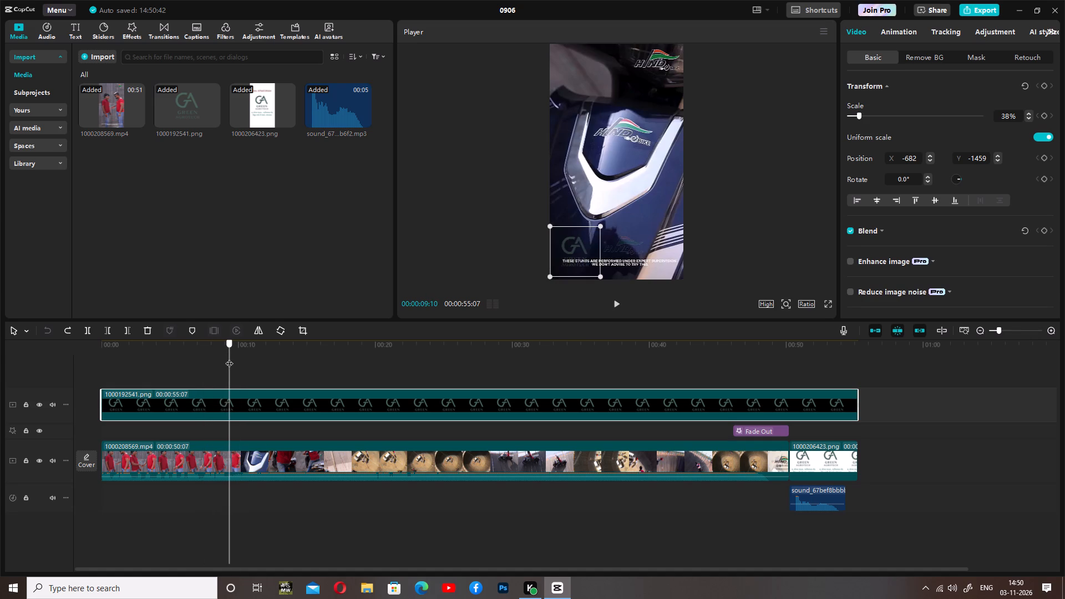
pyautogui.moveTo(229, 358); pyautogui.dragTo(230, 358)
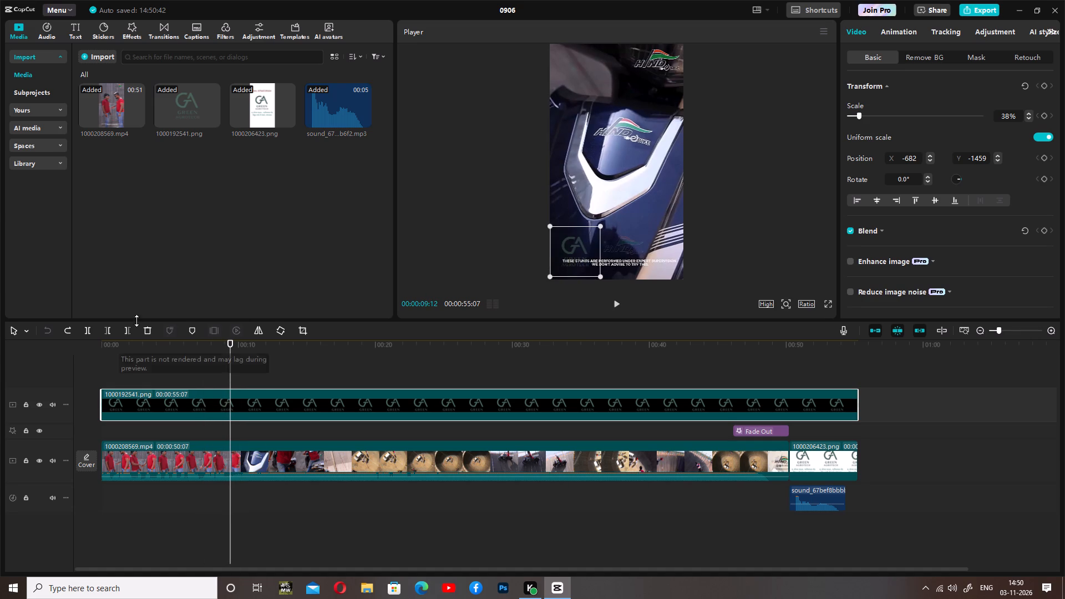
pyautogui.click(87, 331)
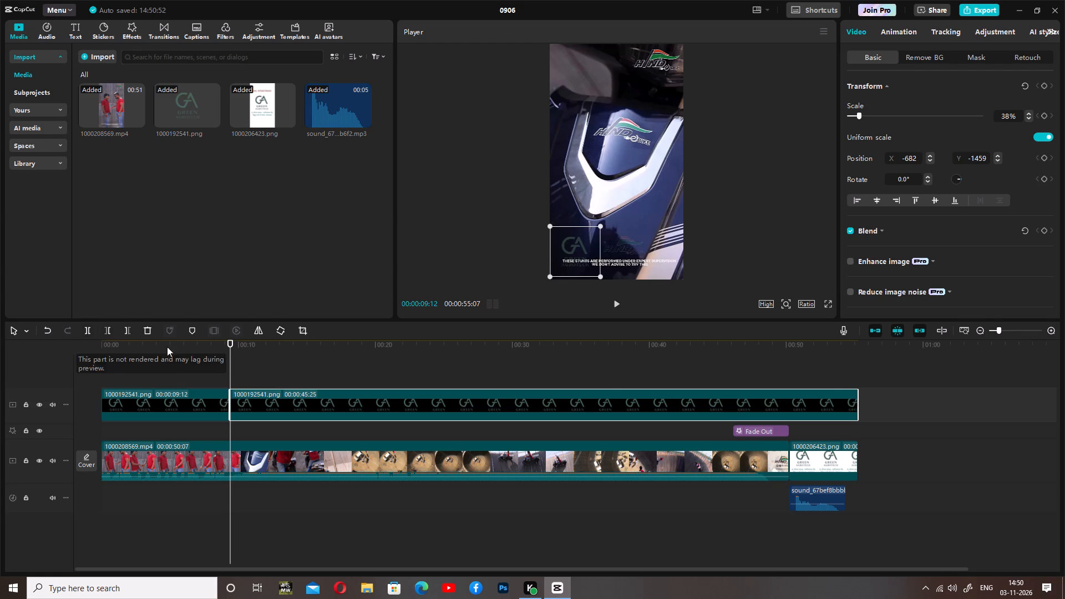
pyautogui.hotkey('ctrl', 'z')
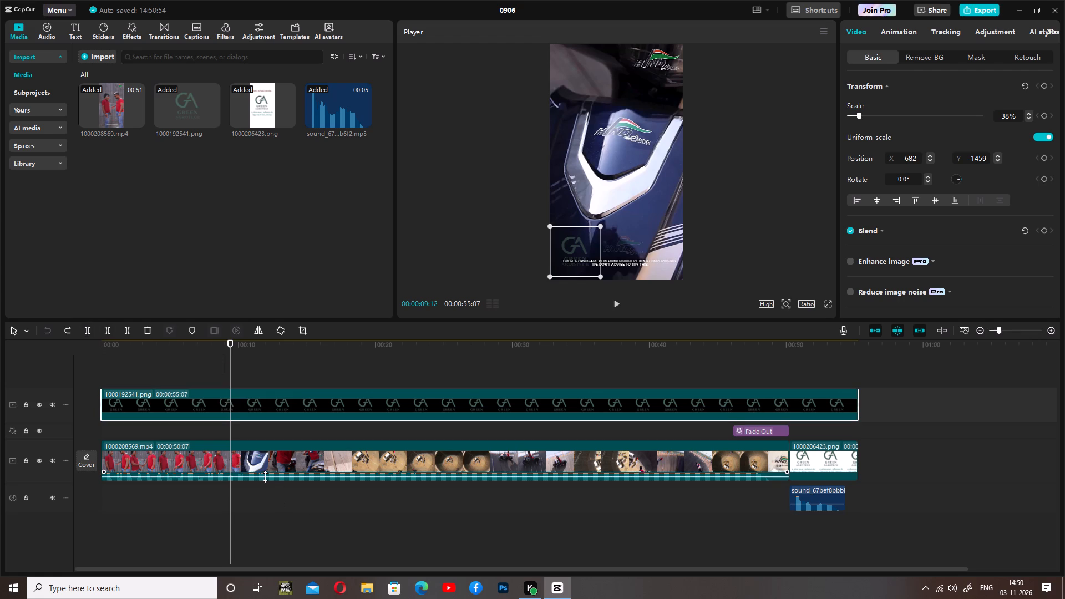
pyautogui.click(258, 461)
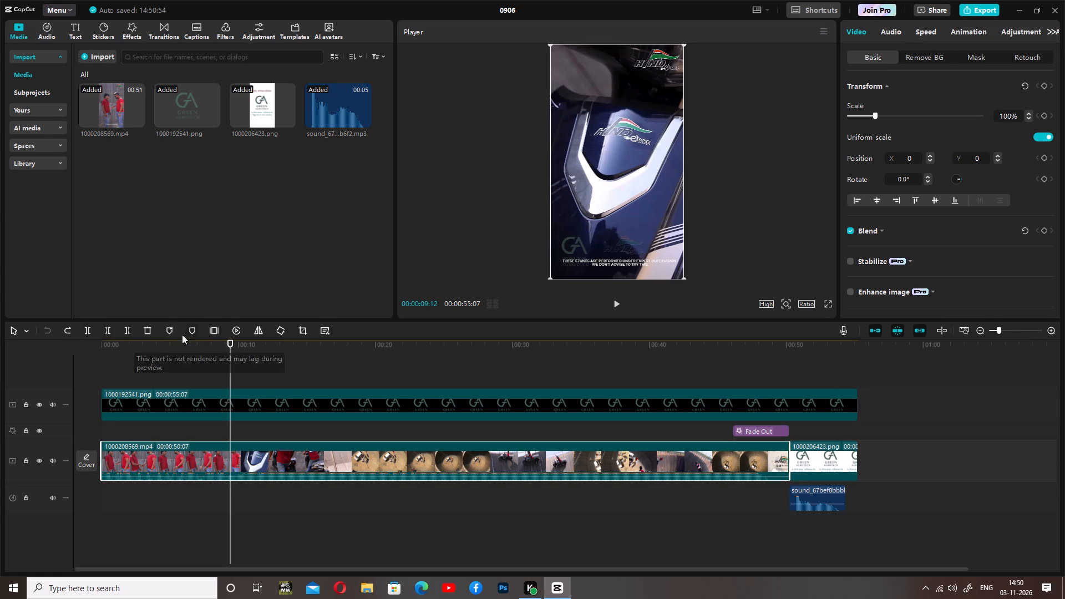
pyautogui.click(85, 329)
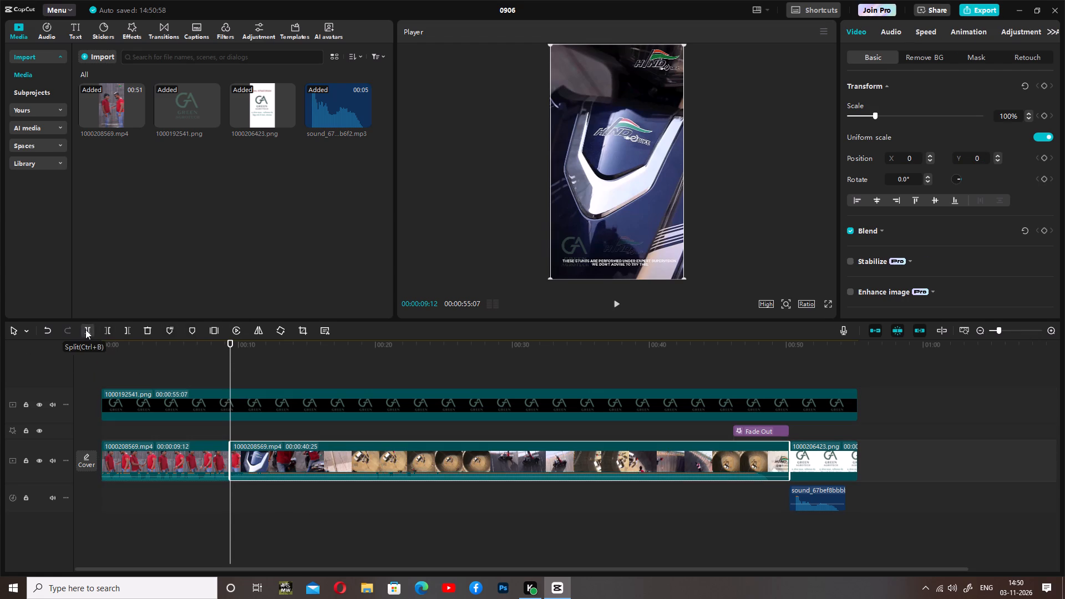
# Split the 1000208569.mp4 clip at 00:00:12:00, where the scooter's front view ends.
pyautogui.click(615, 304)
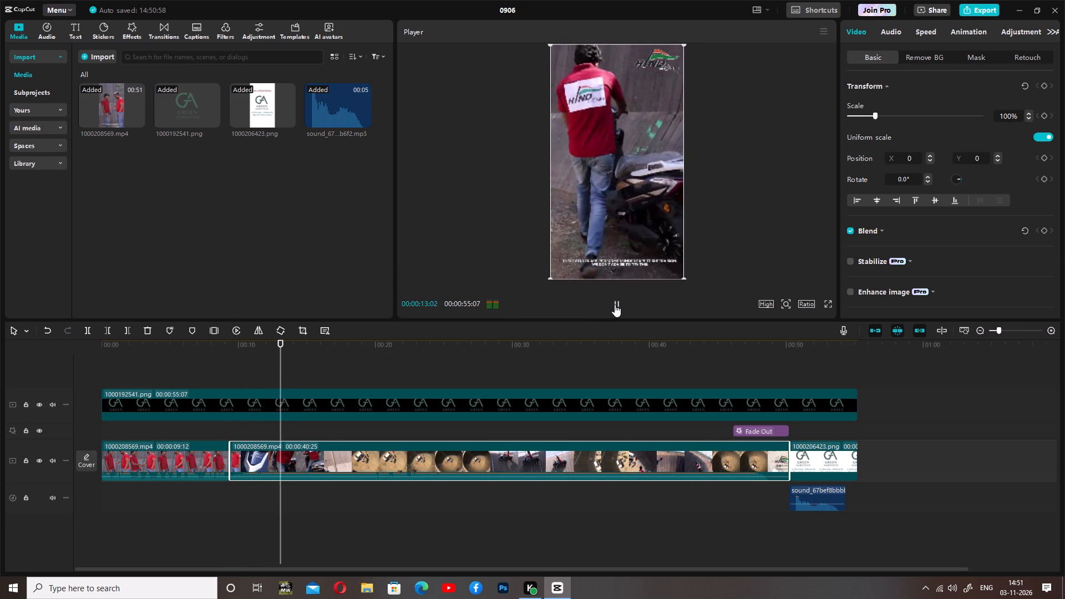
pyautogui.moveTo(303, 369); pyautogui.dragTo(261, 374)
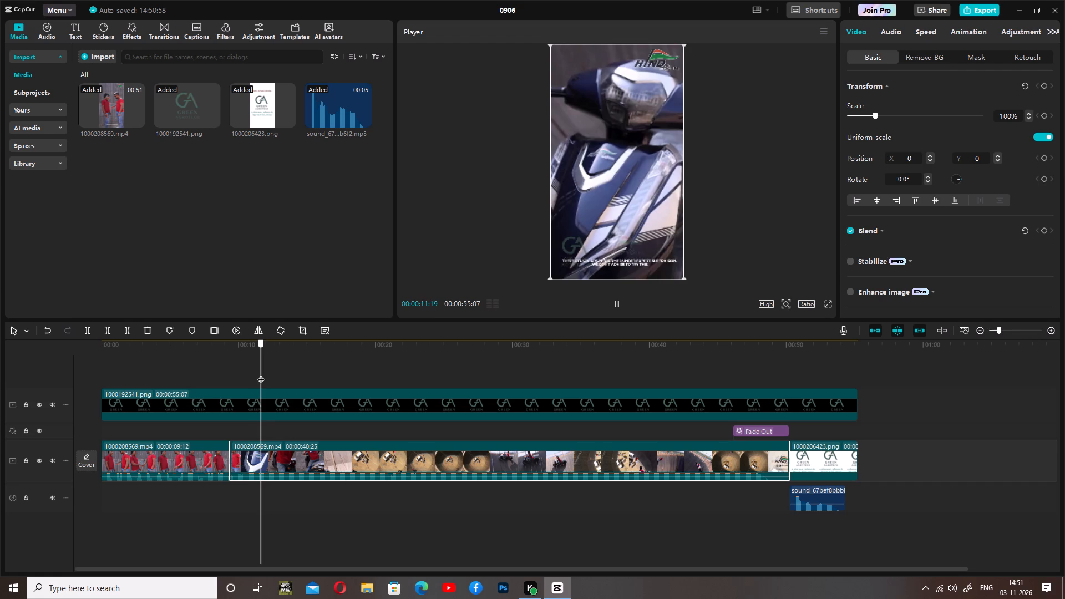
pyautogui.moveTo(261, 374); pyautogui.dragTo(266, 374)
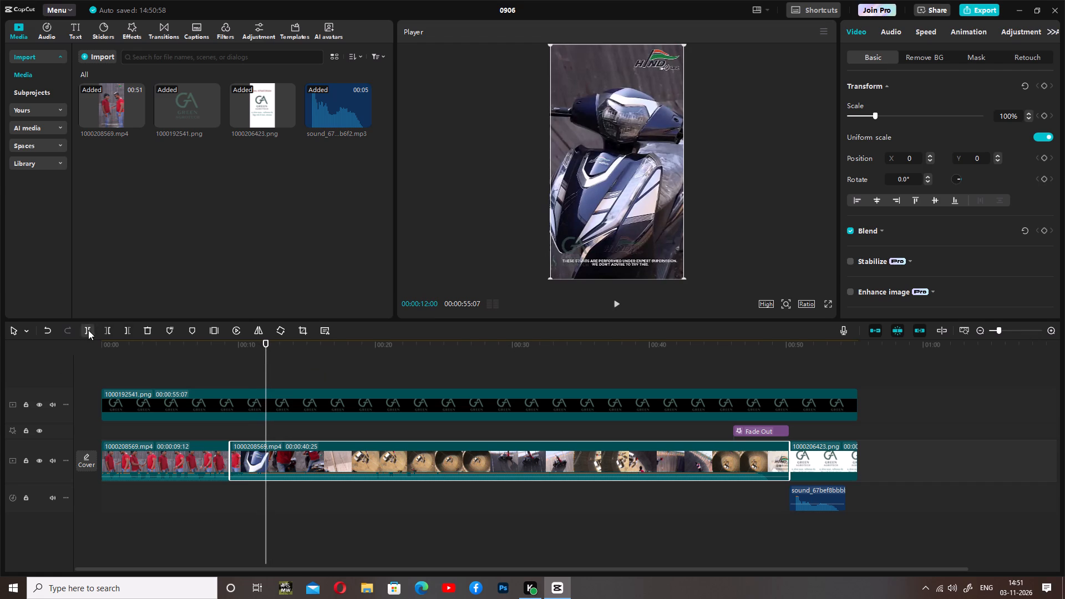
pyautogui.click(88, 330)
# Split the 1000208569.mp4 clip at 00:00:15:00, where the mounting shot changes to the ride along the wall.
pyautogui.click(616, 302)
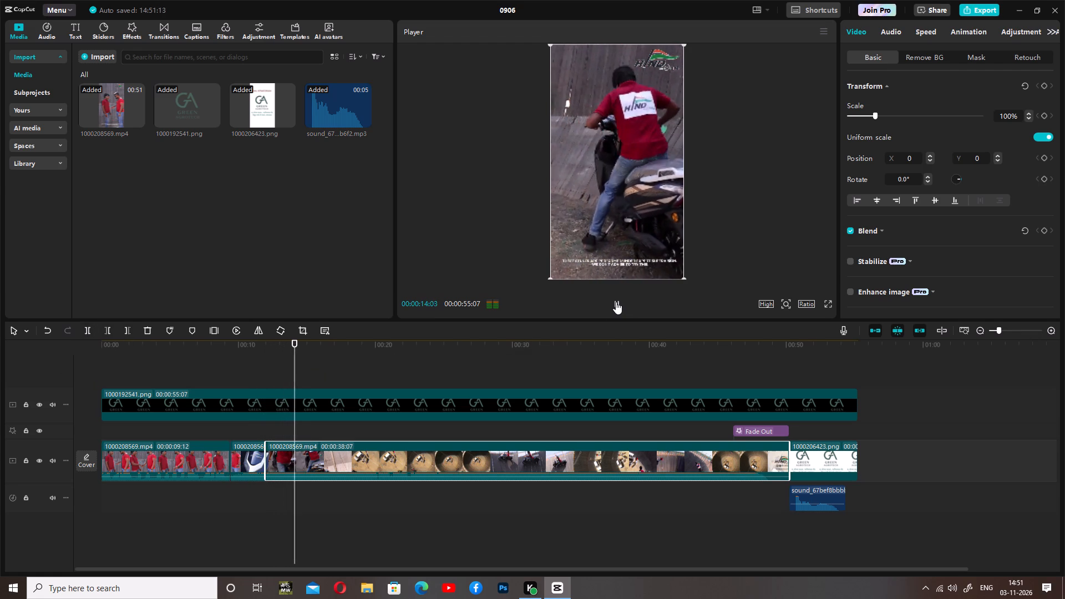
pyautogui.click(616, 302)
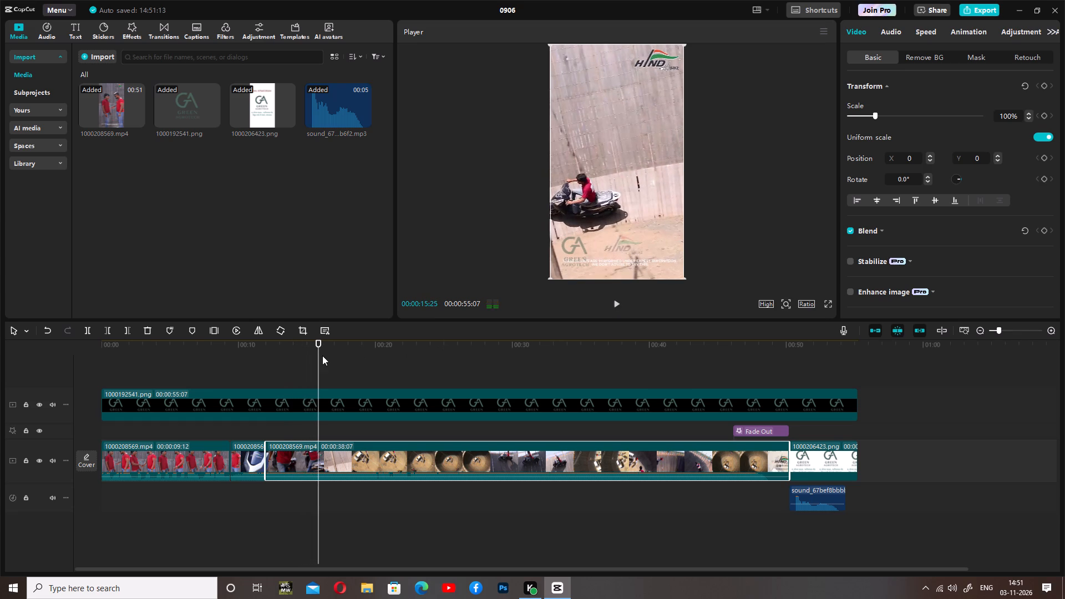
pyautogui.moveTo(319, 359); pyautogui.dragTo(304, 360)
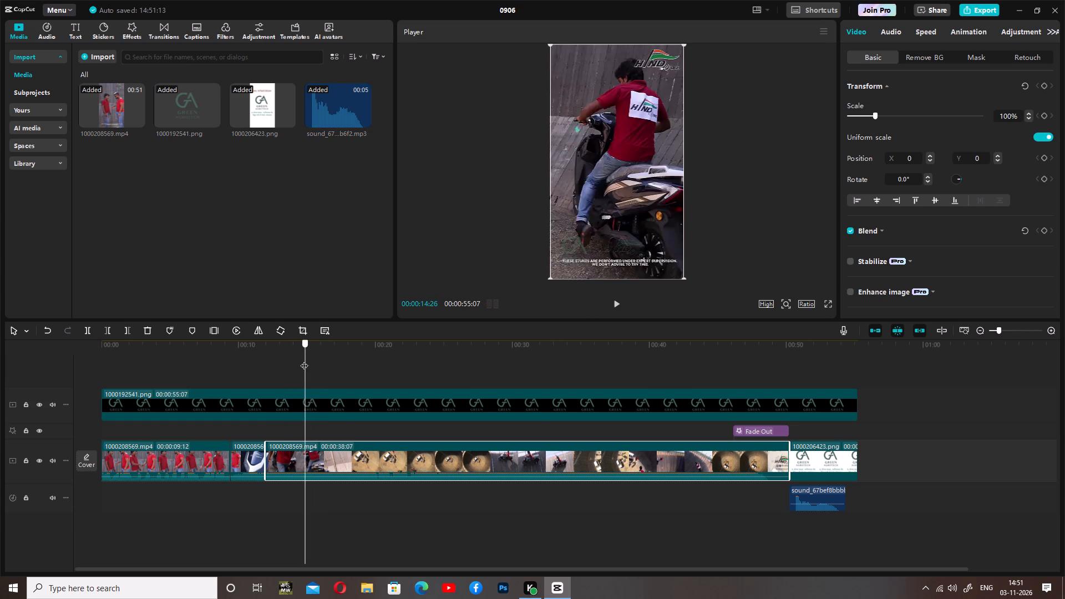
pyautogui.moveTo(304, 360); pyautogui.dragTo(306, 359)
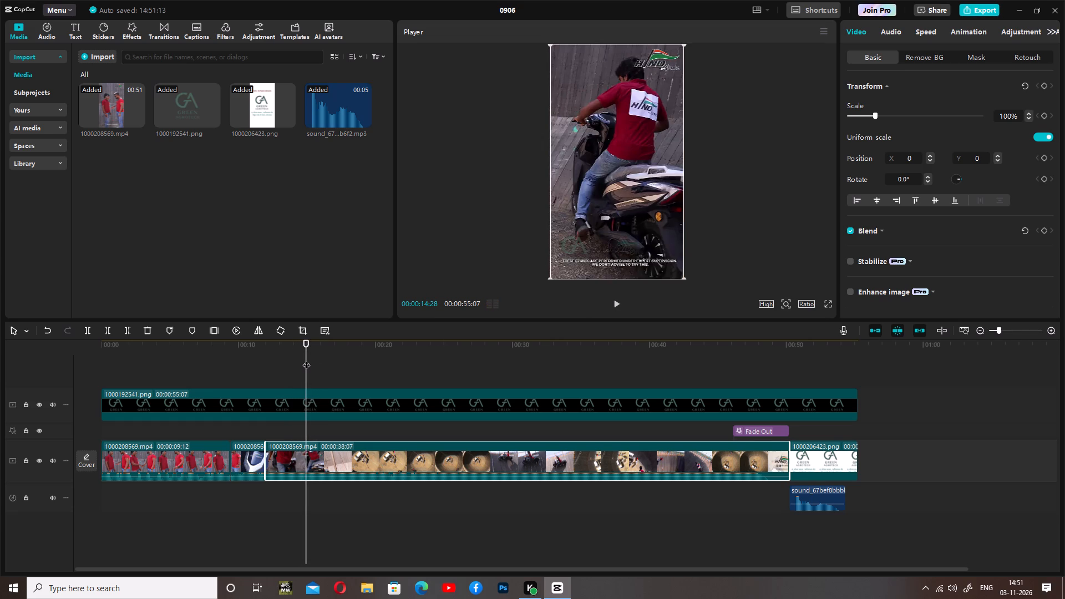
pyautogui.click(305, 361)
pyautogui.click(1001, 328)
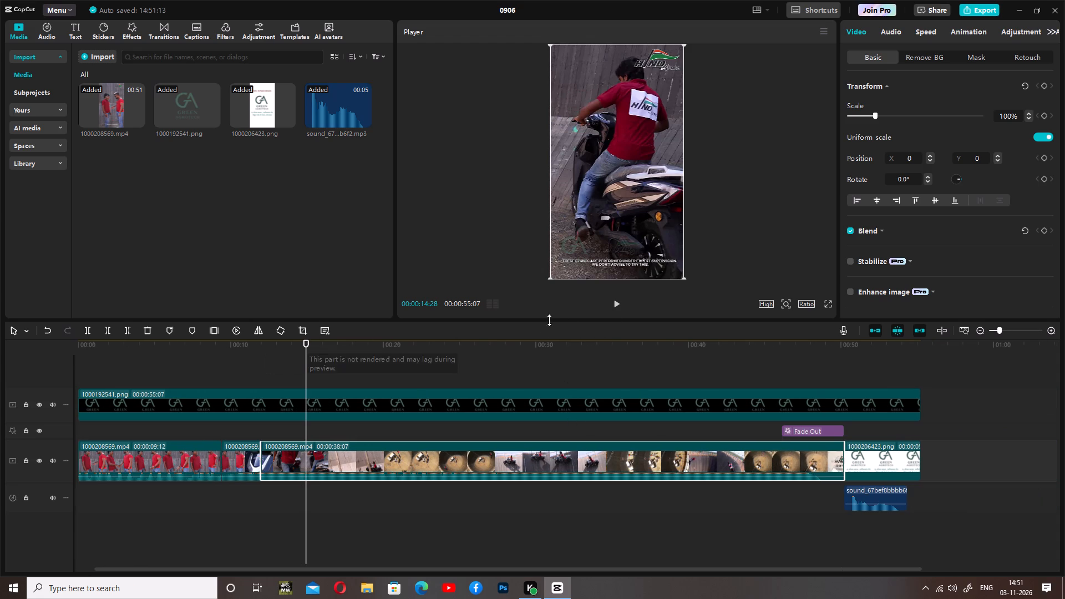
pyautogui.click(1049, 327)
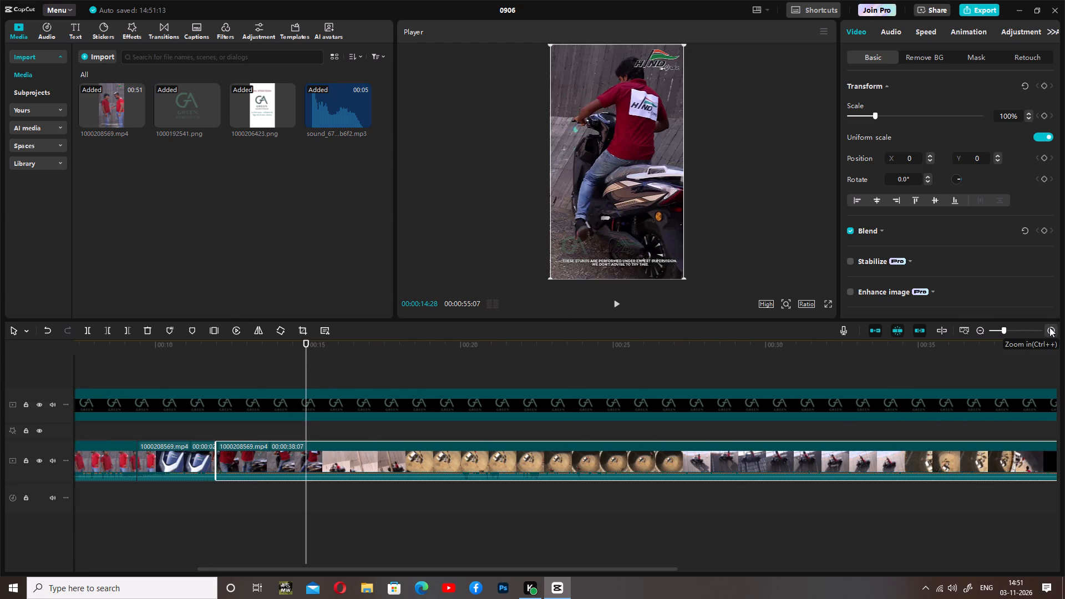
pyautogui.click(305, 354)
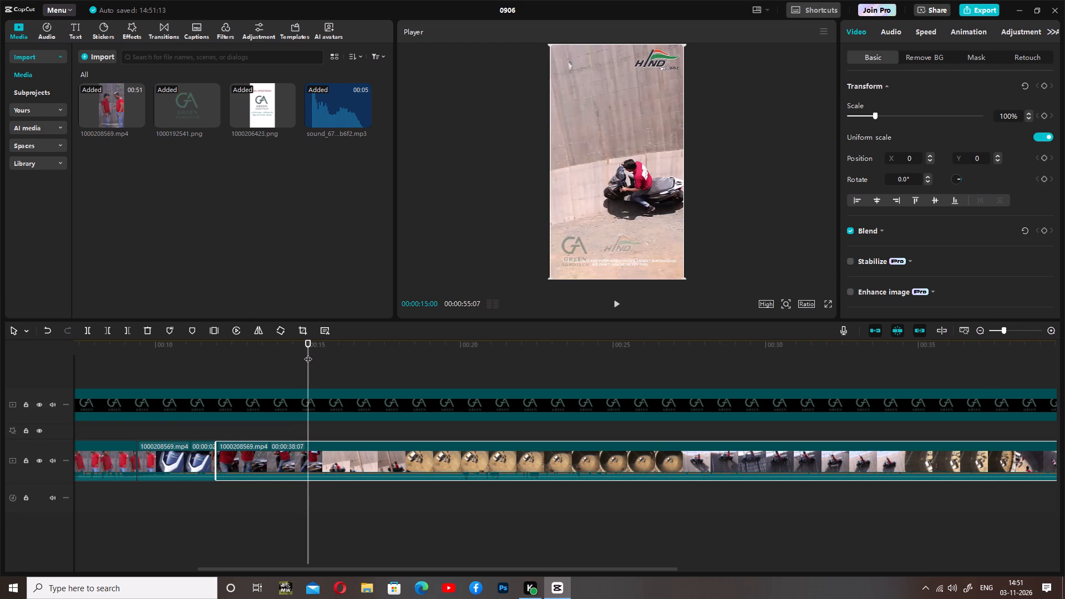
pyautogui.click(89, 330)
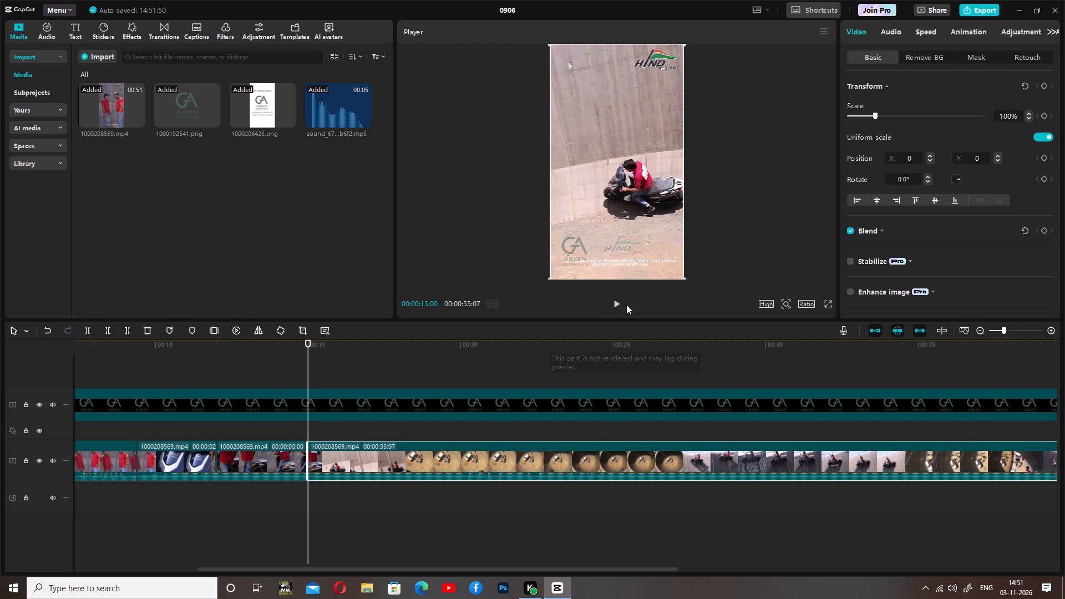
# Split the 1000208569.mp4 clip at 00:00:18:05, where the wall ride changes to the overhead view of the pit.
pyautogui.click(616, 303)
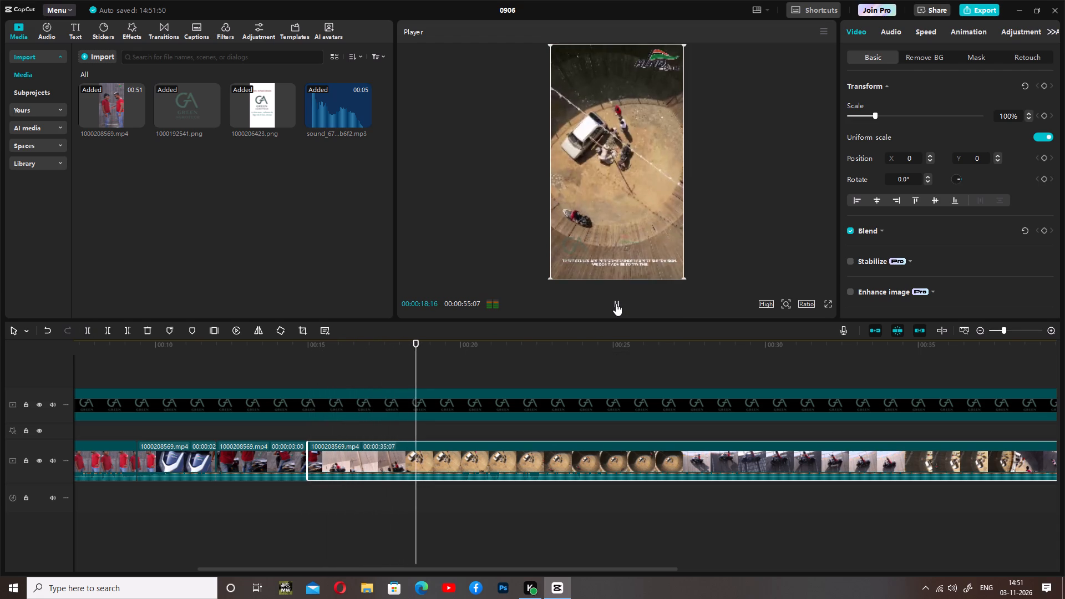
pyautogui.click(616, 303)
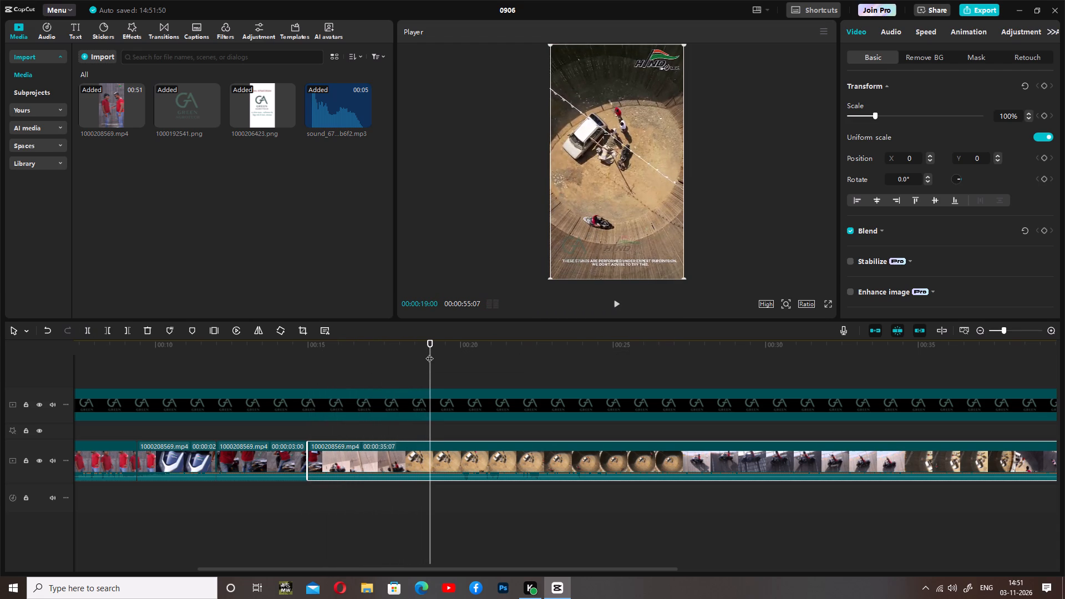
pyautogui.moveTo(429, 353); pyautogui.dragTo(405, 354)
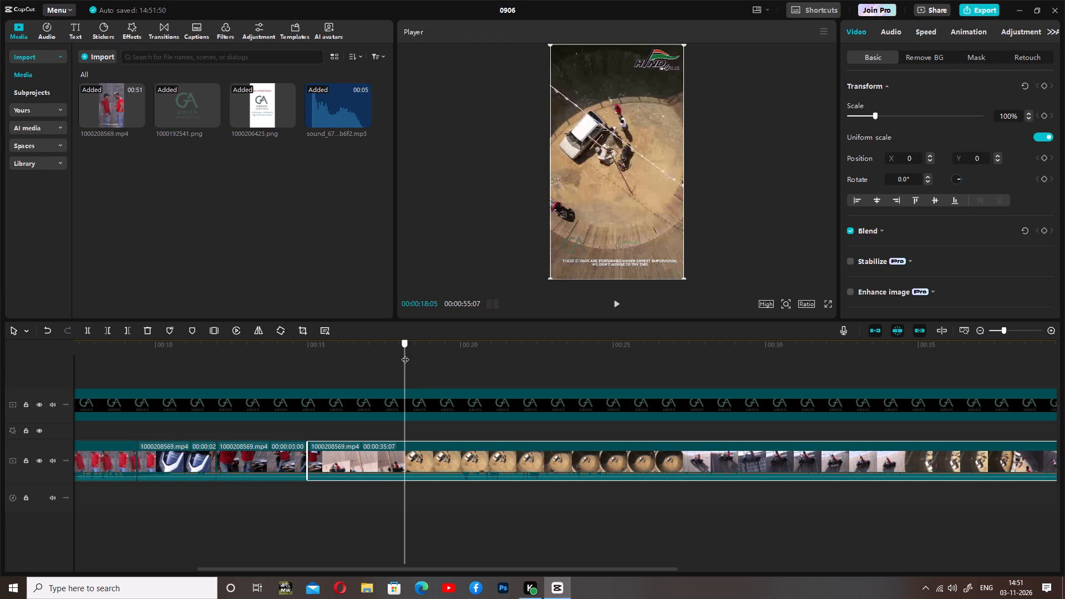
pyautogui.moveTo(405, 354); pyautogui.dragTo(403, 354)
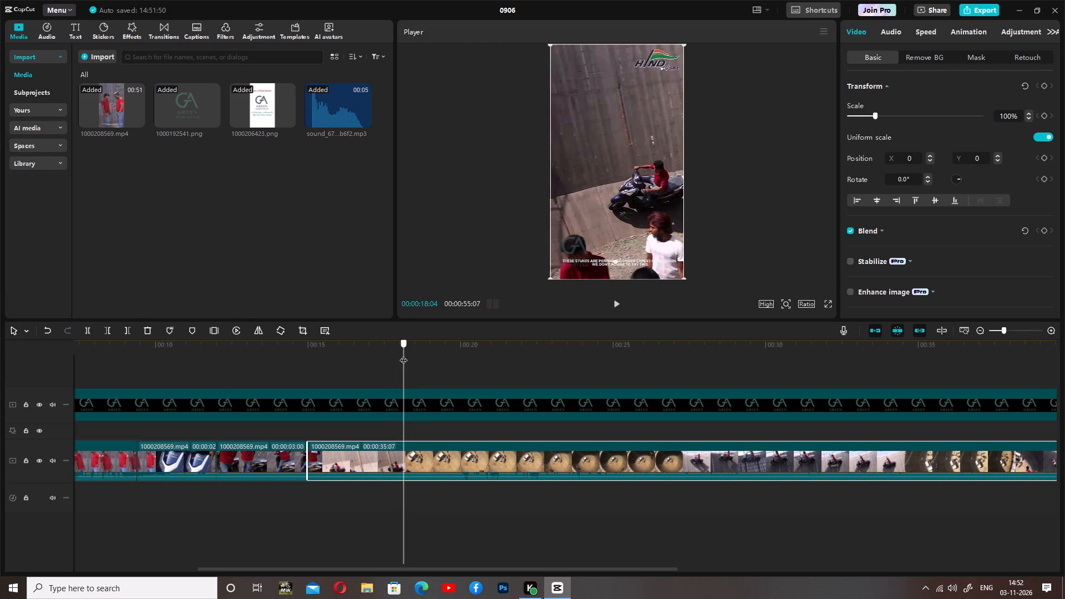
pyautogui.moveTo(403, 354); pyautogui.dragTo(405, 356)
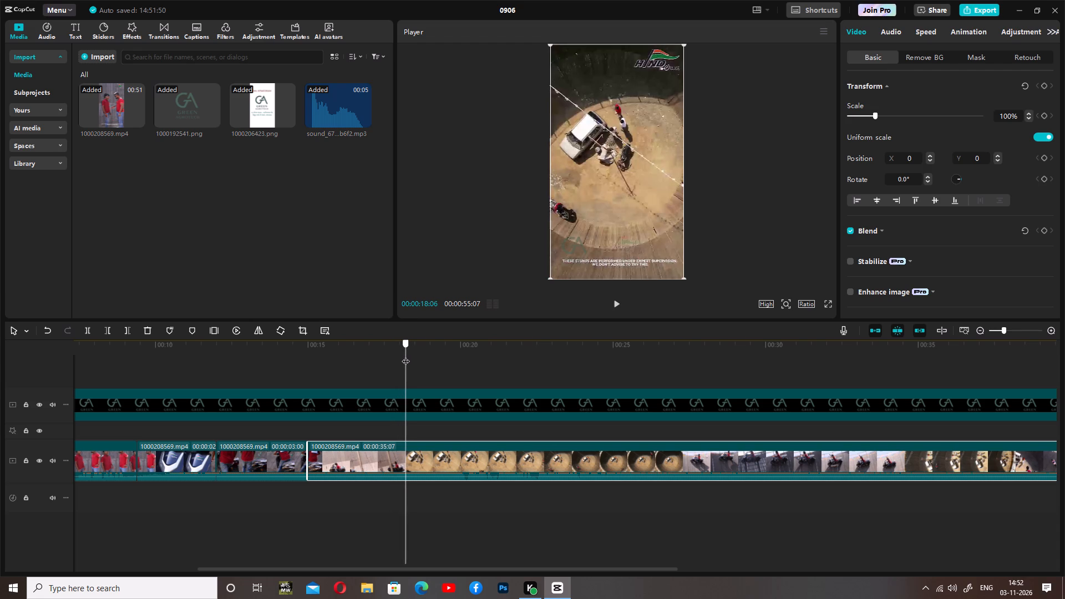
pyautogui.moveTo(405, 356); pyautogui.dragTo(403, 356)
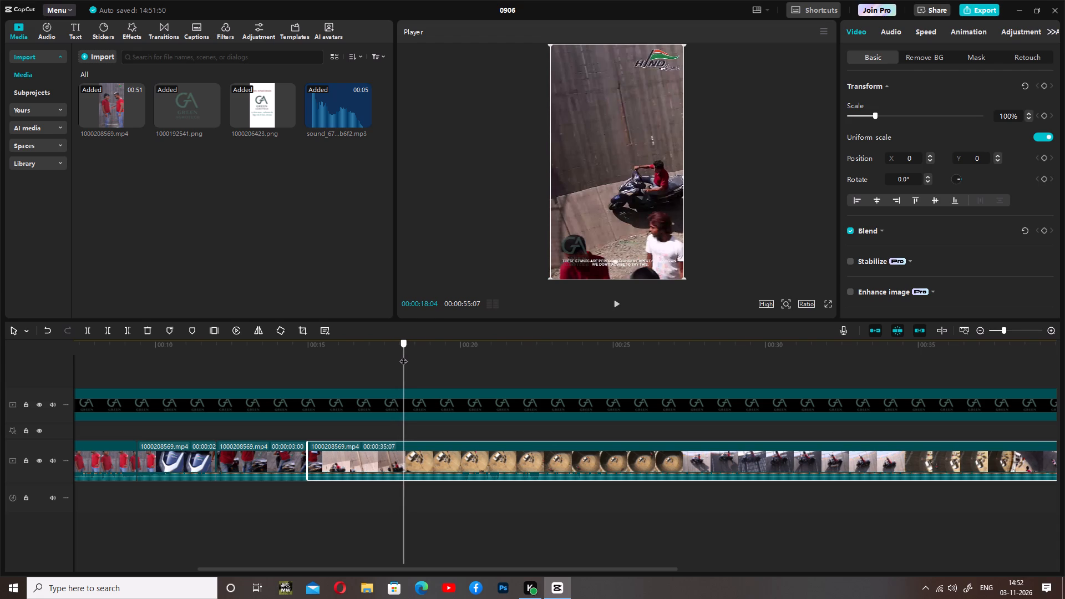
pyautogui.moveTo(403, 356); pyautogui.dragTo(404, 356)
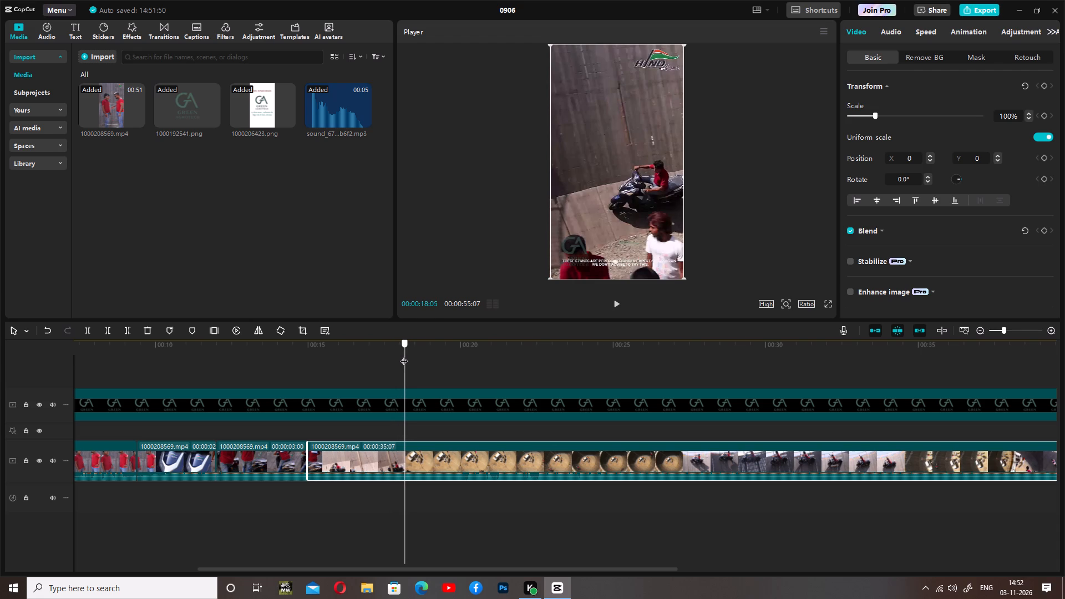
pyautogui.moveTo(404, 356); pyautogui.dragTo(404, 356)
pyautogui.click(92, 331)
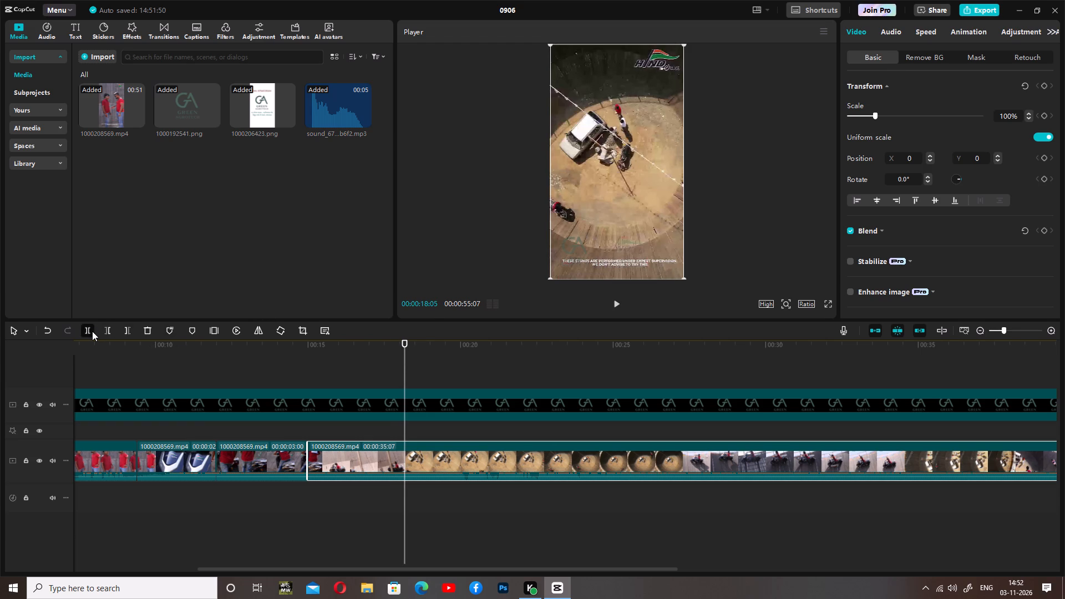
# Split the 1000208569.mp4 clip at 00:00:26:17, where the overhead view of the pit changes to the side view of the wall ride.
pyautogui.click(610, 303)
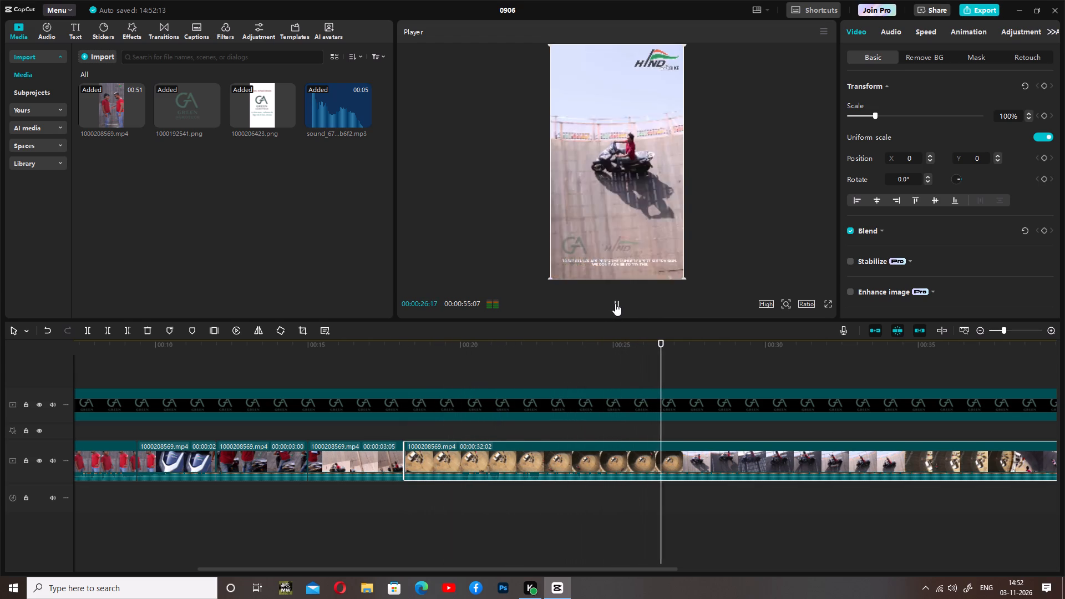
pyautogui.click(615, 303)
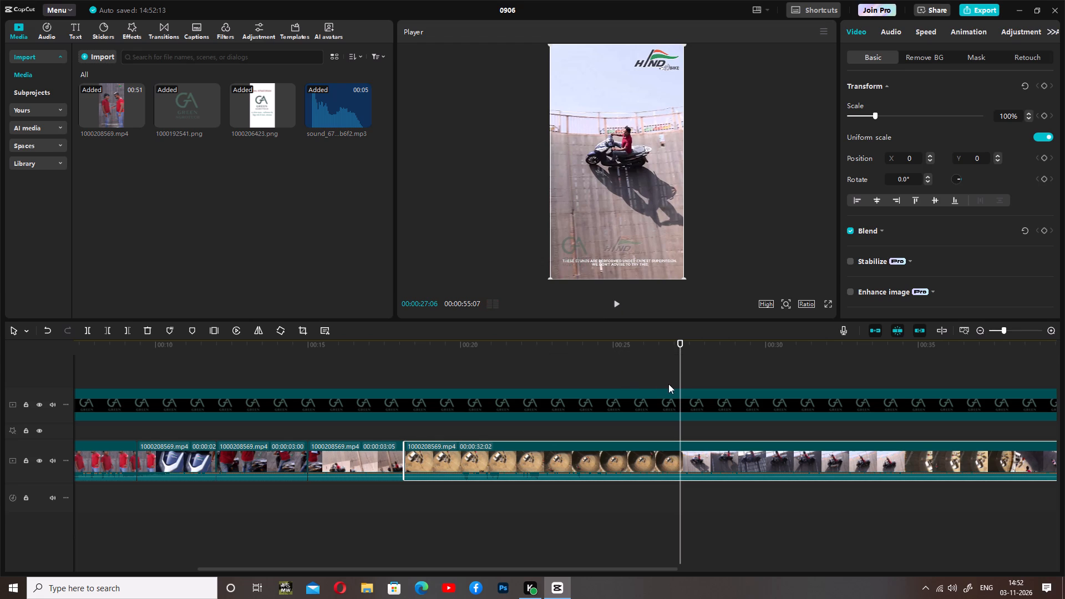
pyautogui.moveTo(679, 380); pyautogui.dragTo(671, 380)
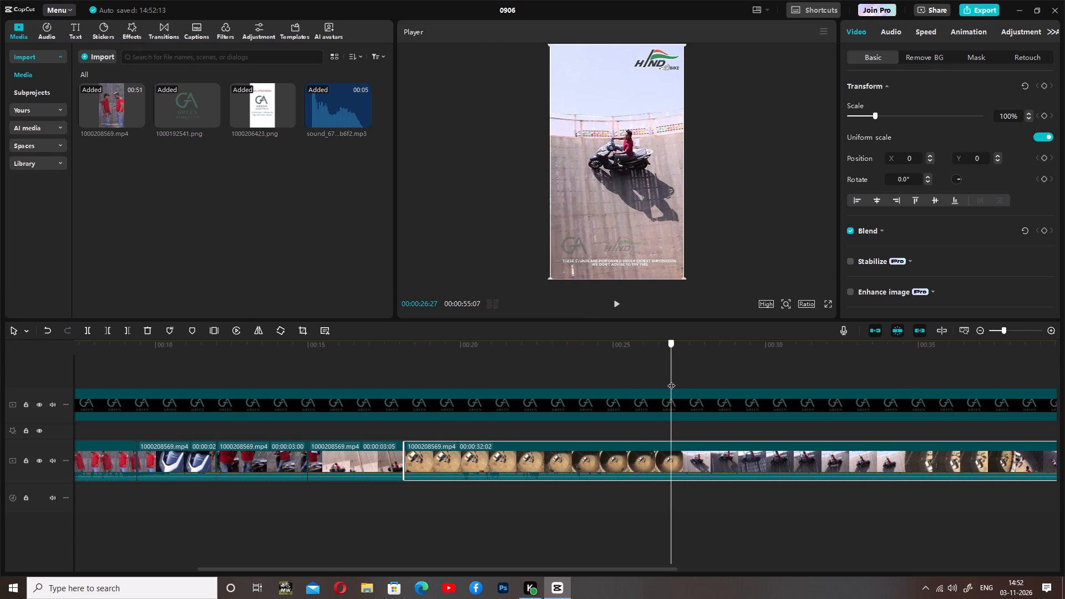
pyautogui.moveTo(671, 380); pyautogui.dragTo(662, 380)
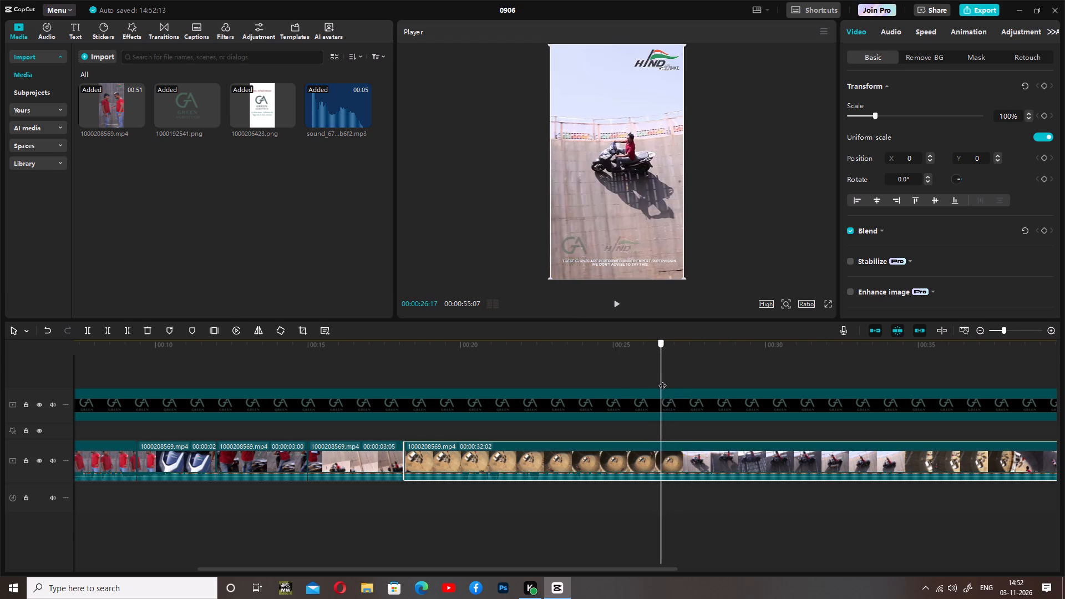
pyautogui.moveTo(662, 380); pyautogui.dragTo(661, 380)
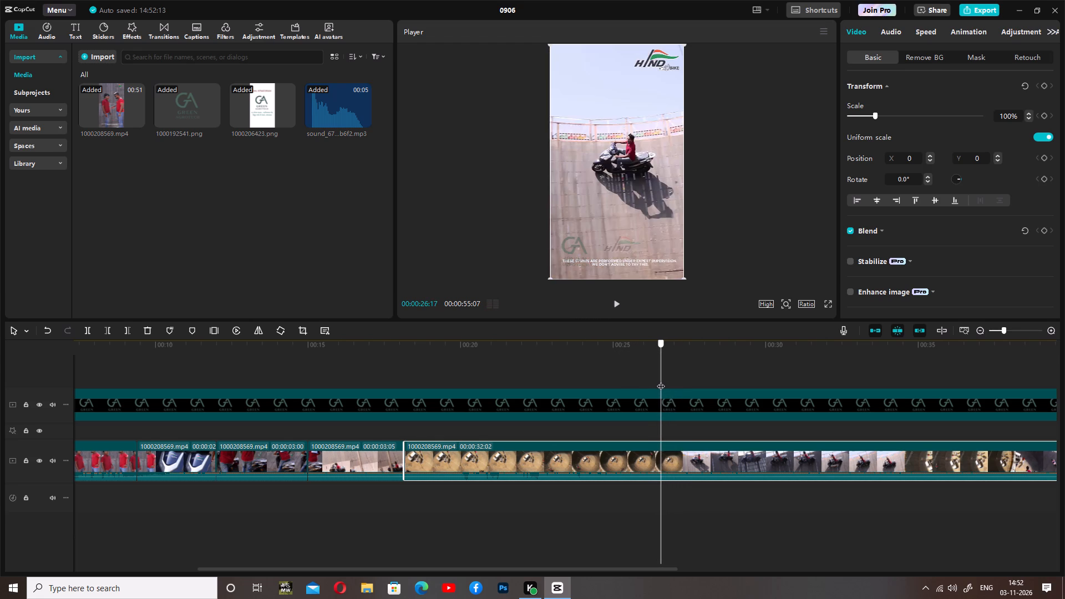
pyautogui.moveTo(661, 380); pyautogui.dragTo(660, 380)
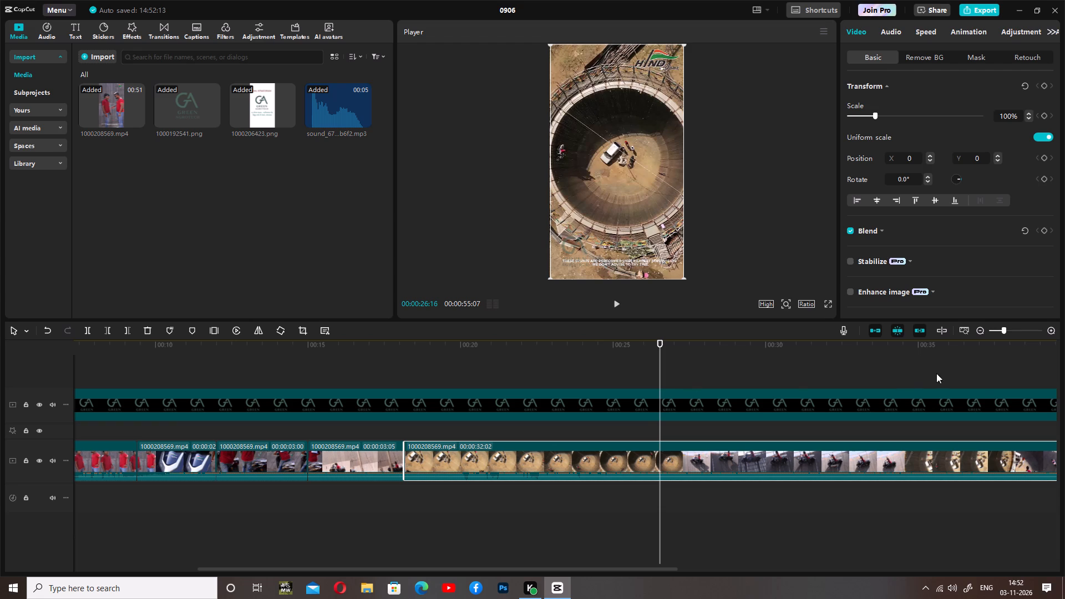
pyautogui.click(1051, 329)
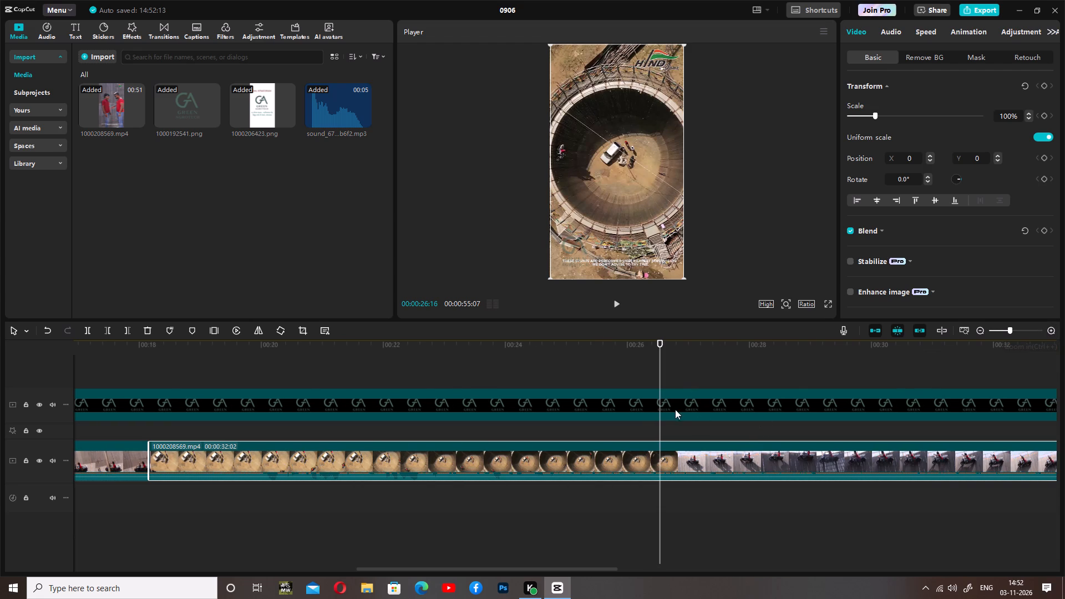
pyautogui.moveTo(662, 375); pyautogui.dragTo(662, 375)
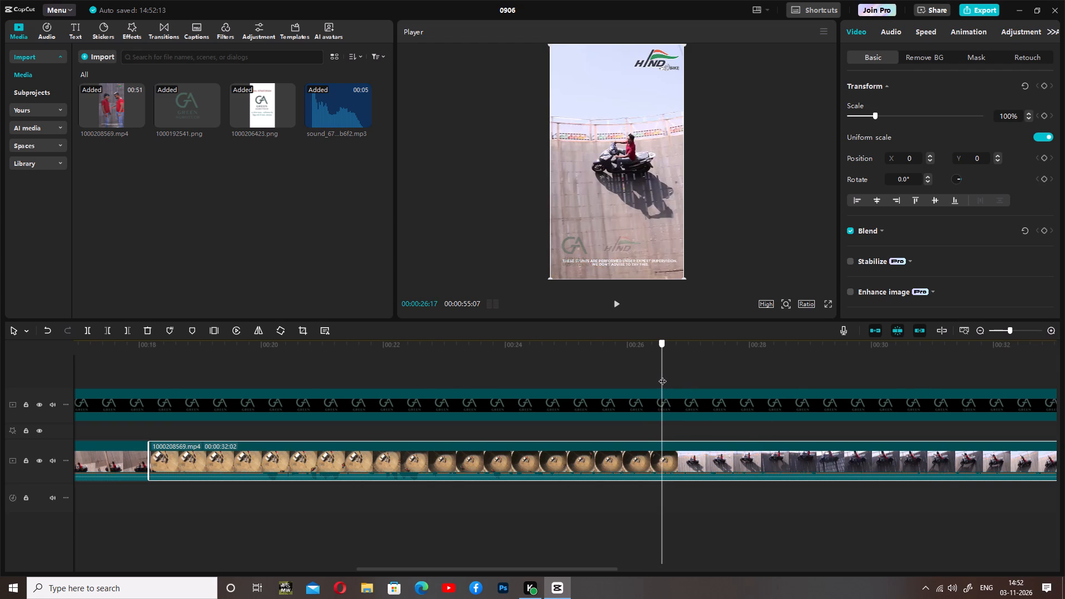
pyautogui.moveTo(662, 375); pyautogui.dragTo(661, 378)
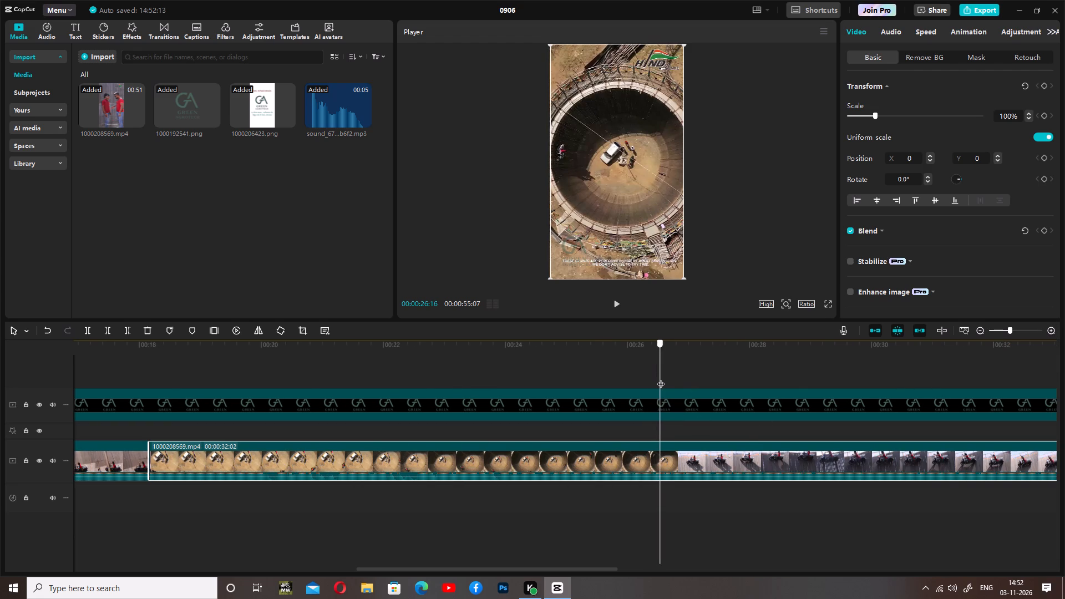
pyautogui.moveTo(661, 378); pyautogui.dragTo(661, 379)
pyautogui.moveTo(661, 379); pyautogui.dragTo(660, 380)
pyautogui.moveTo(660, 380); pyautogui.dragTo(661, 381)
pyautogui.click(1051, 331)
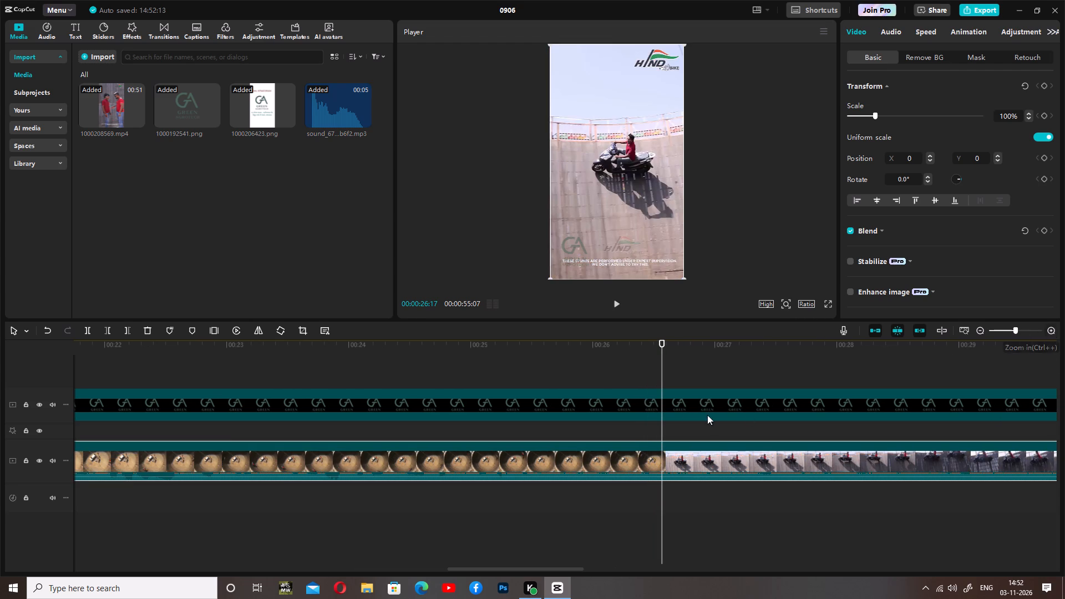
pyautogui.click(662, 382)
pyautogui.click(92, 331)
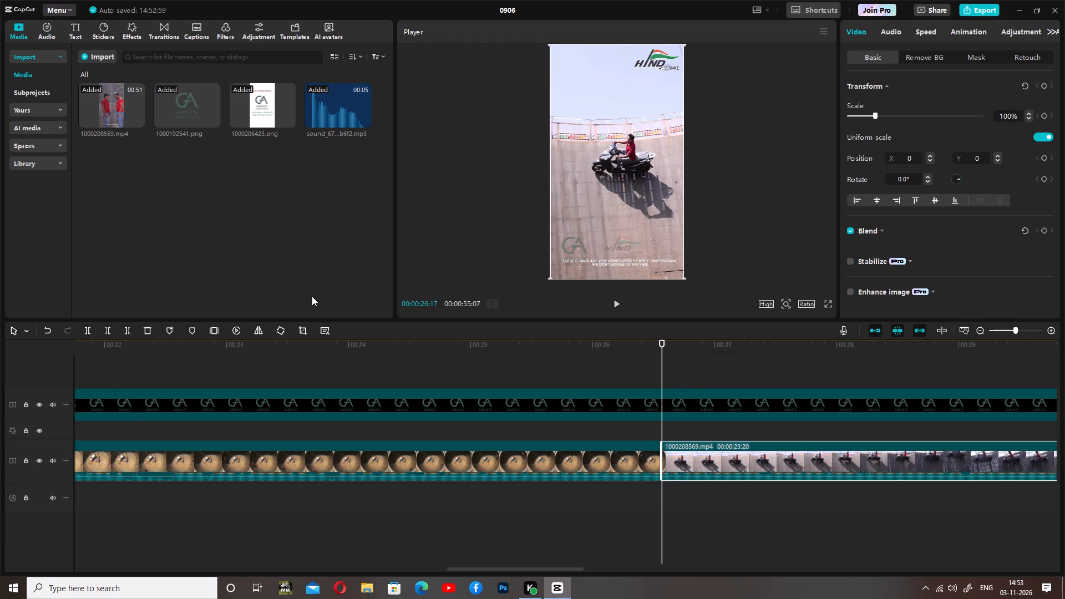
# Split the 1000208569.mp4 clip at 00:00:34:11, where the side view of the wall ride changes to the overhead view inside the pit.
pyautogui.click(614, 301)
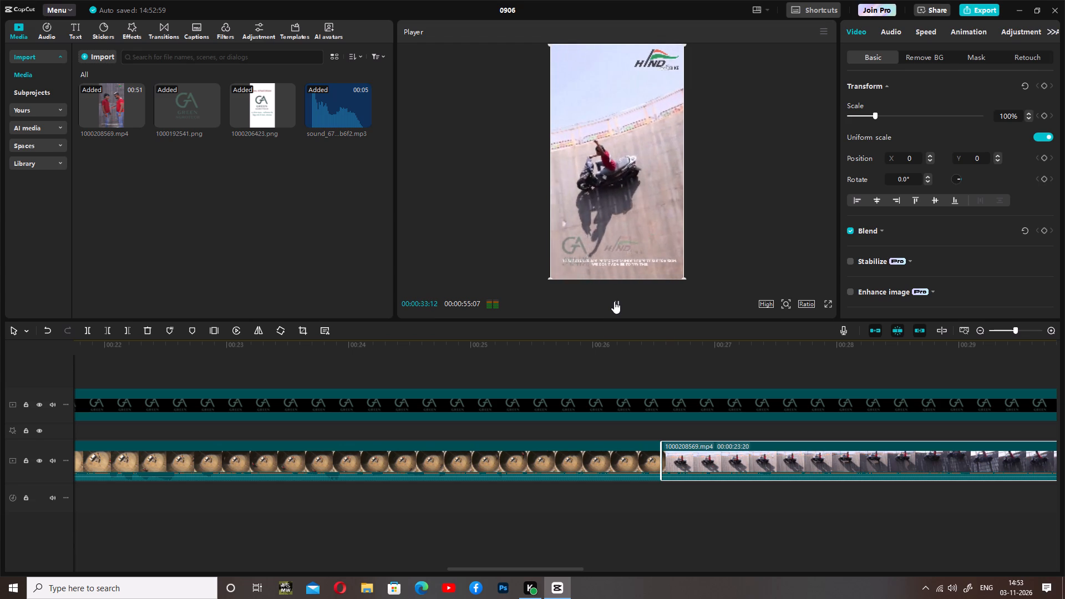
pyautogui.click(614, 301)
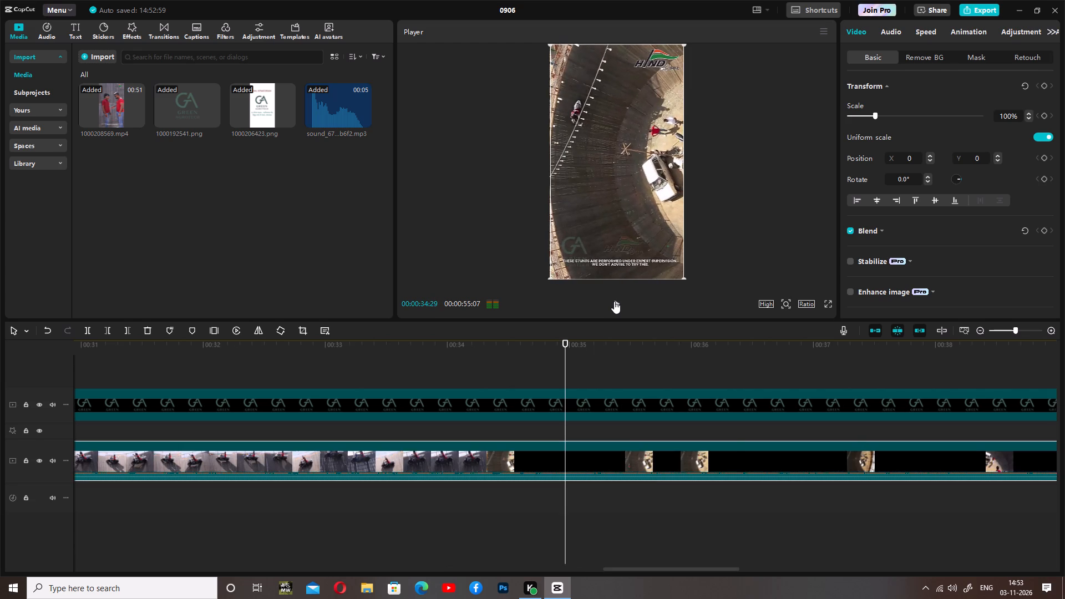
pyautogui.moveTo(564, 387); pyautogui.dragTo(540, 387)
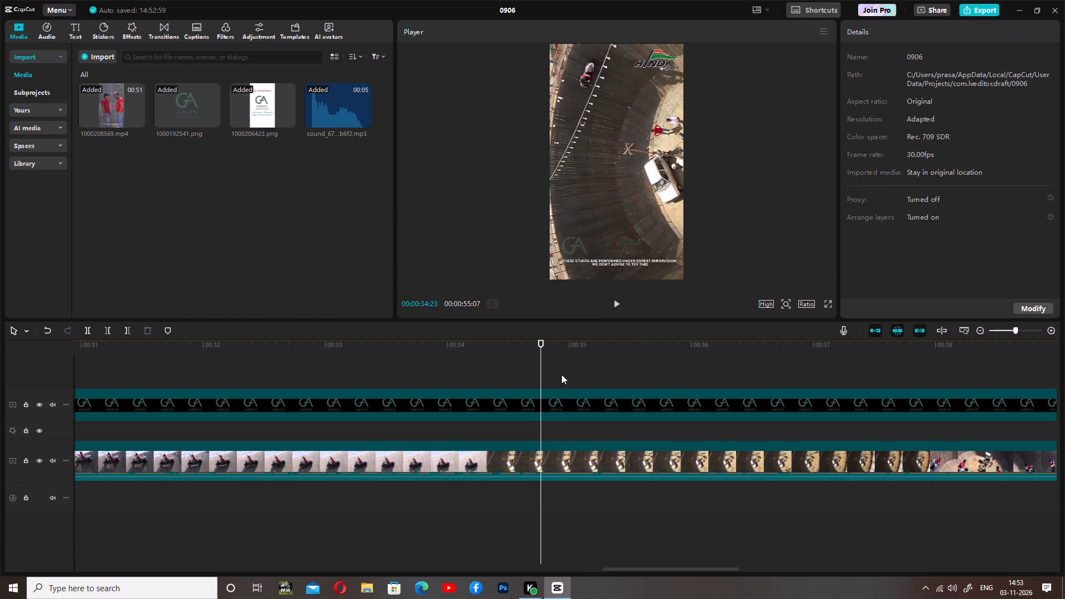
pyautogui.moveTo(540, 363); pyautogui.dragTo(508, 366)
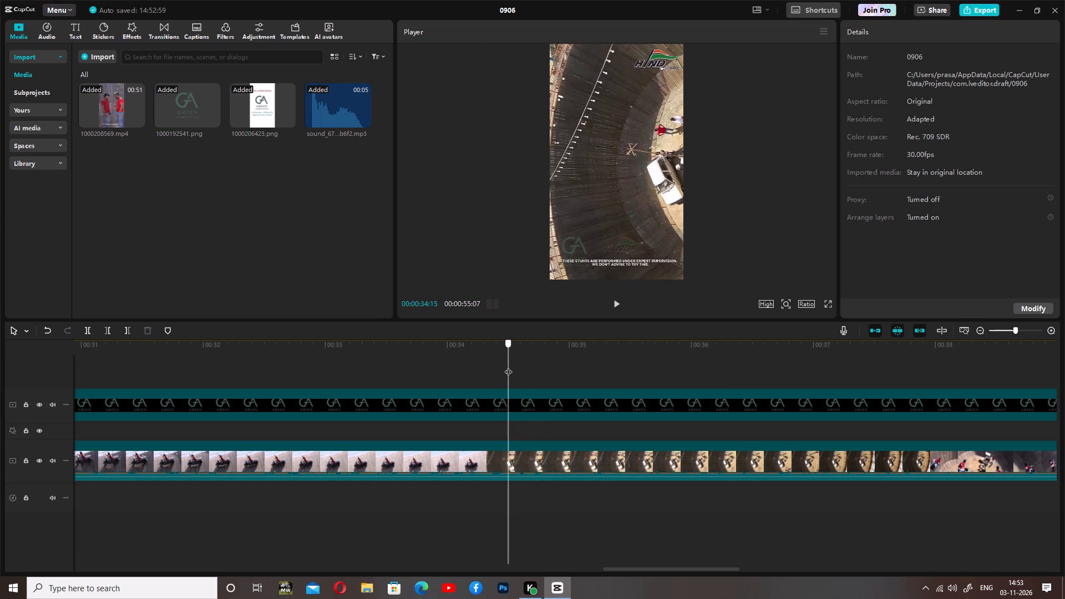
pyautogui.moveTo(508, 366); pyautogui.dragTo(486, 373)
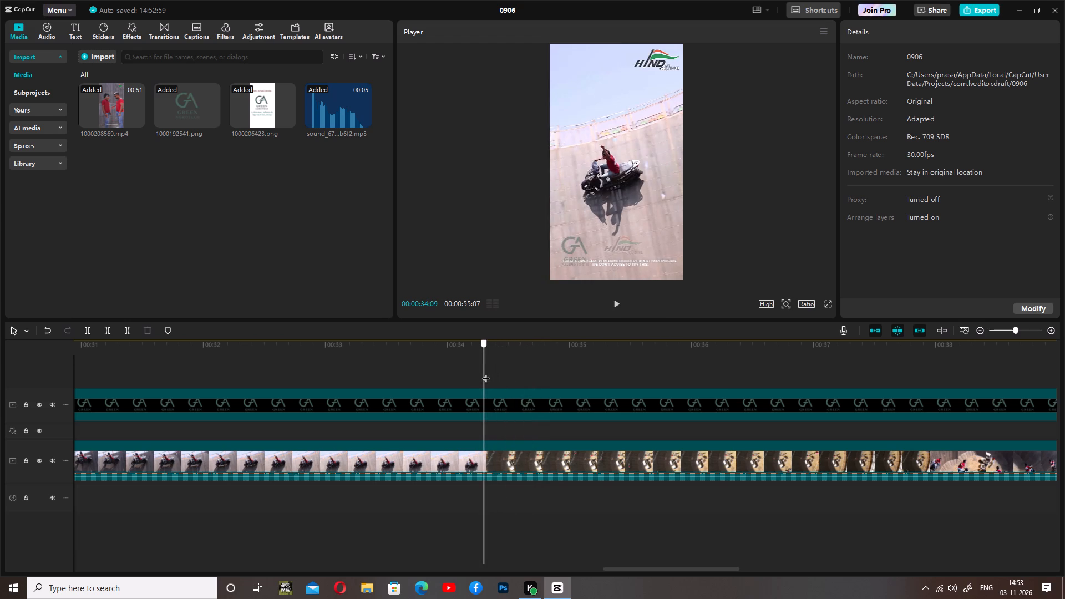
pyautogui.moveTo(486, 373); pyautogui.dragTo(489, 374)
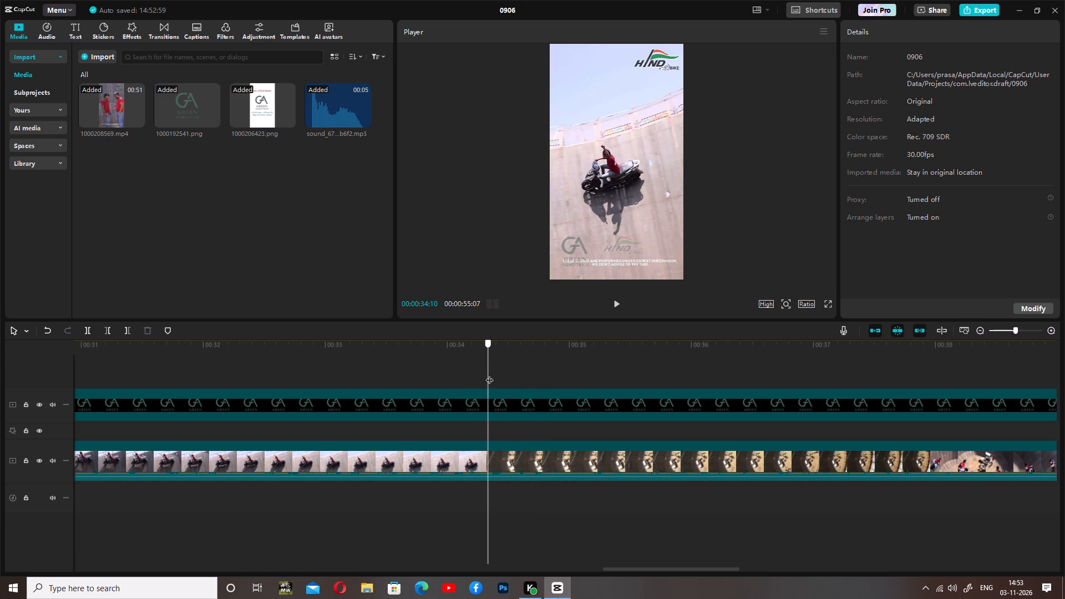
pyautogui.moveTo(489, 374); pyautogui.dragTo(490, 375)
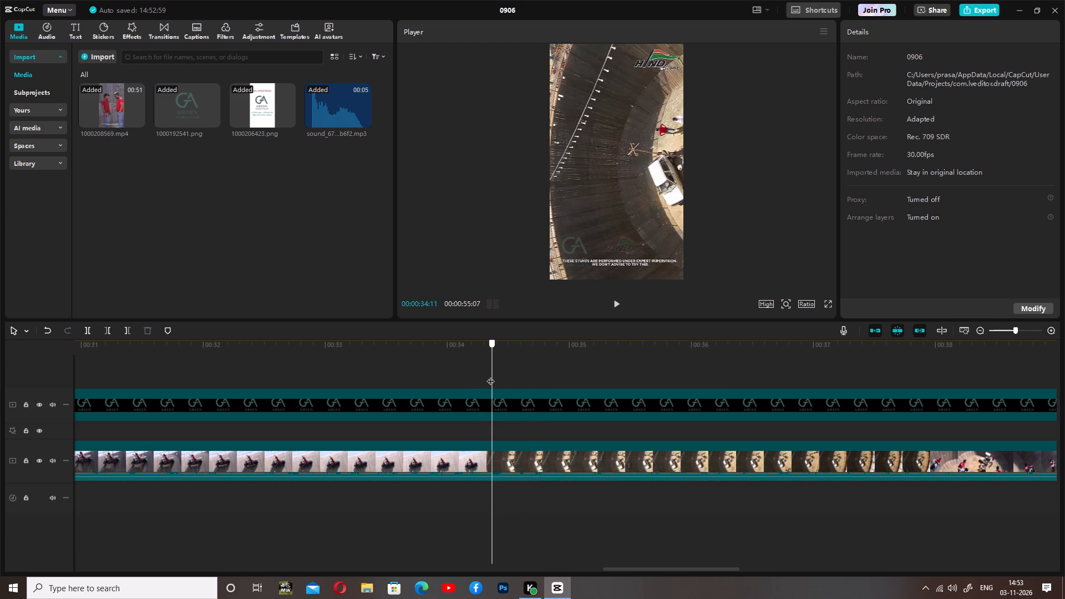
pyautogui.moveTo(490, 375); pyautogui.dragTo(490, 375)
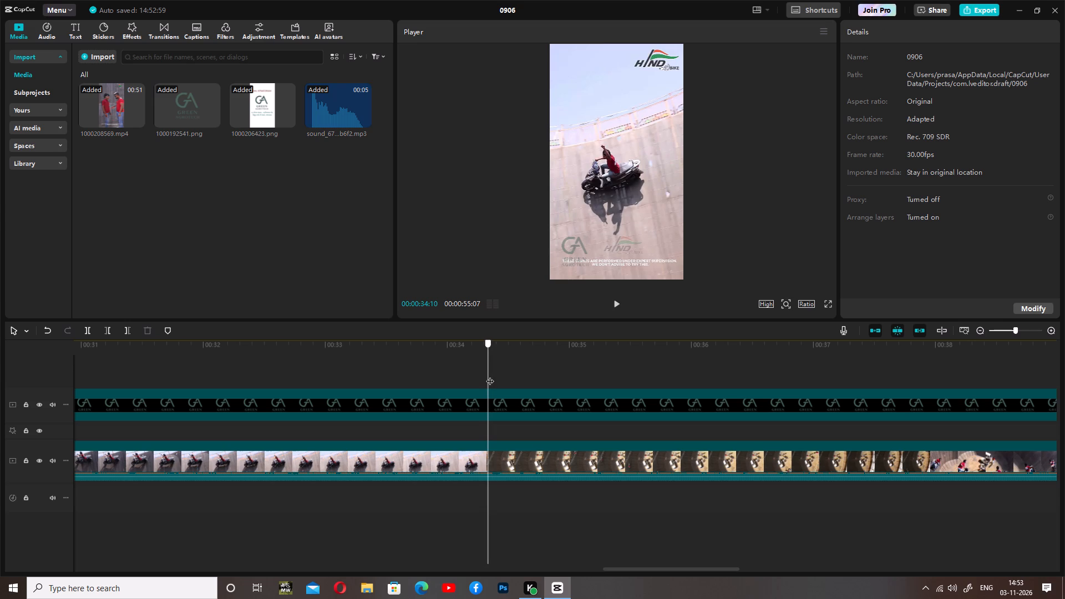
pyautogui.moveTo(490, 375); pyautogui.dragTo(490, 376)
pyautogui.moveTo(490, 376); pyautogui.dragTo(490, 376)
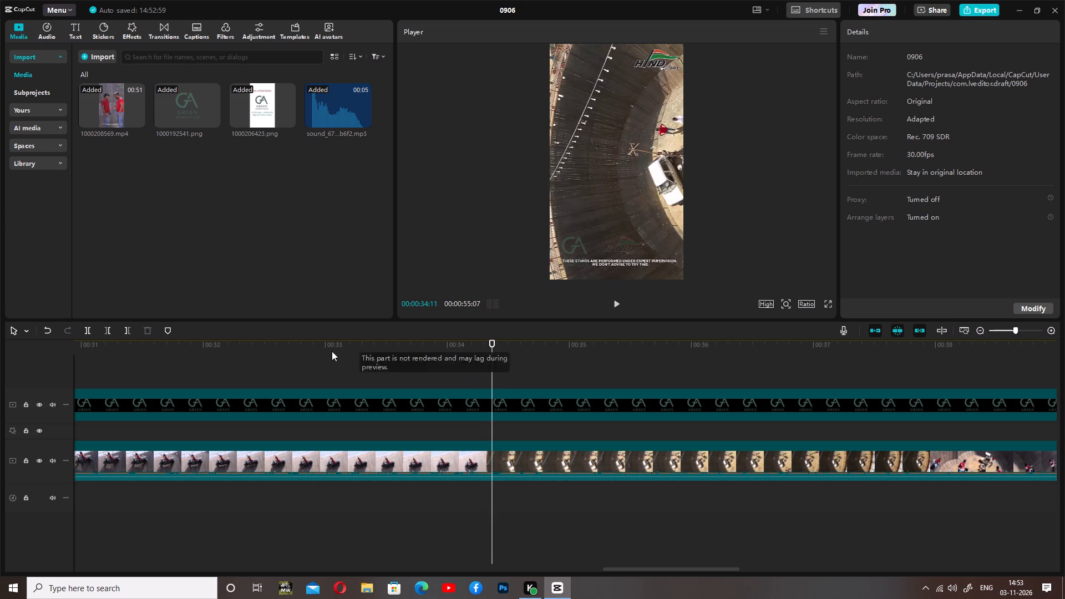
pyautogui.click(89, 333)
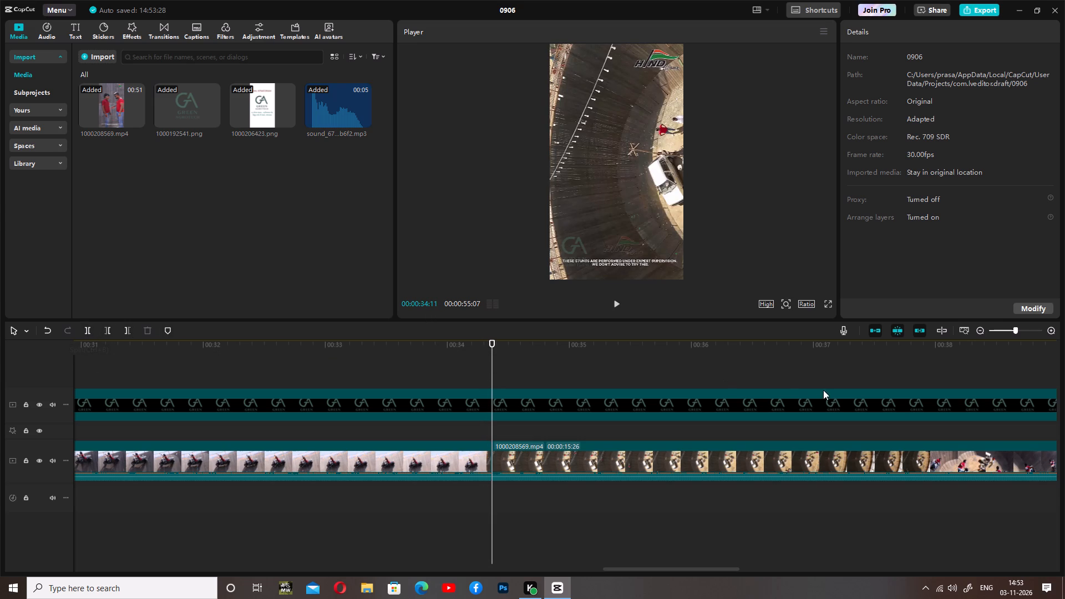
# Split the 1000208569.mp4 clip at 00:00:37:23, where the overhead view inside the pit changes to the close view of the wall rider.
pyautogui.click(614, 304)
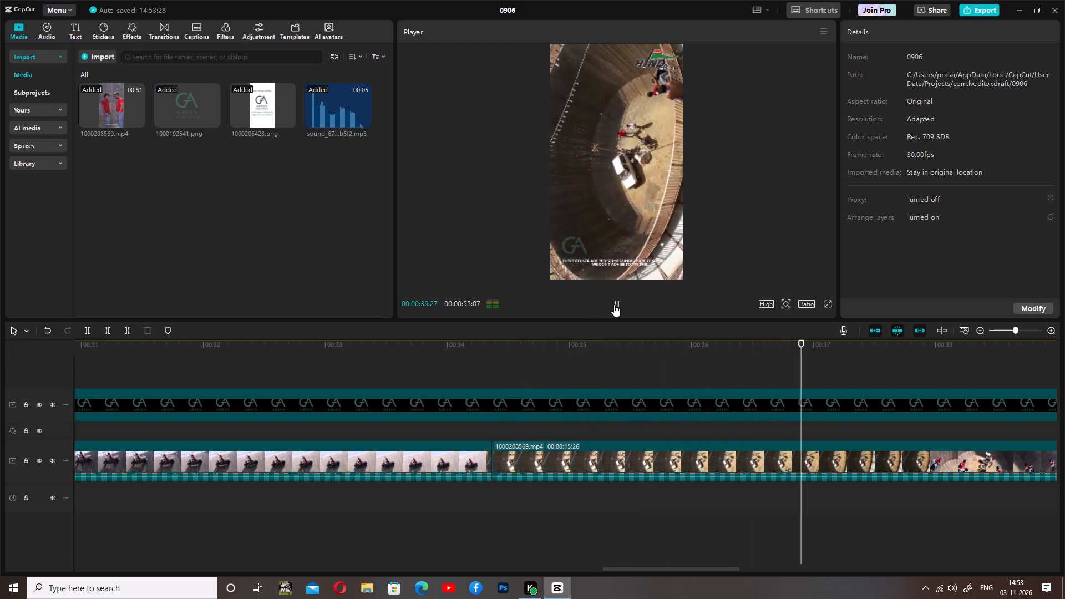
pyautogui.click(614, 304)
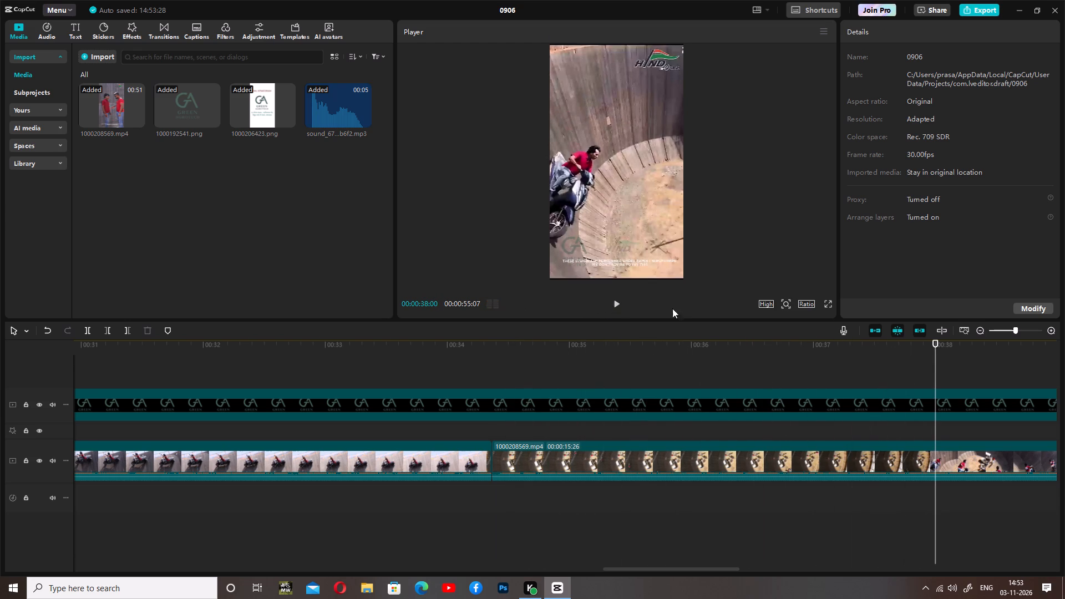
pyautogui.moveTo(934, 363); pyautogui.dragTo(916, 364)
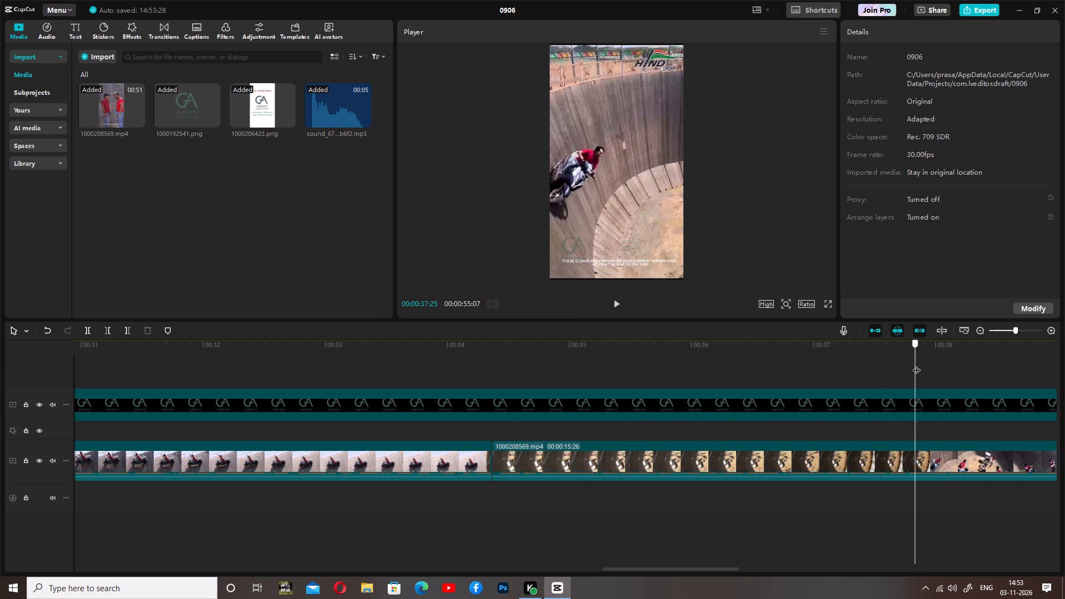
pyautogui.moveTo(916, 364); pyautogui.dragTo(895, 372)
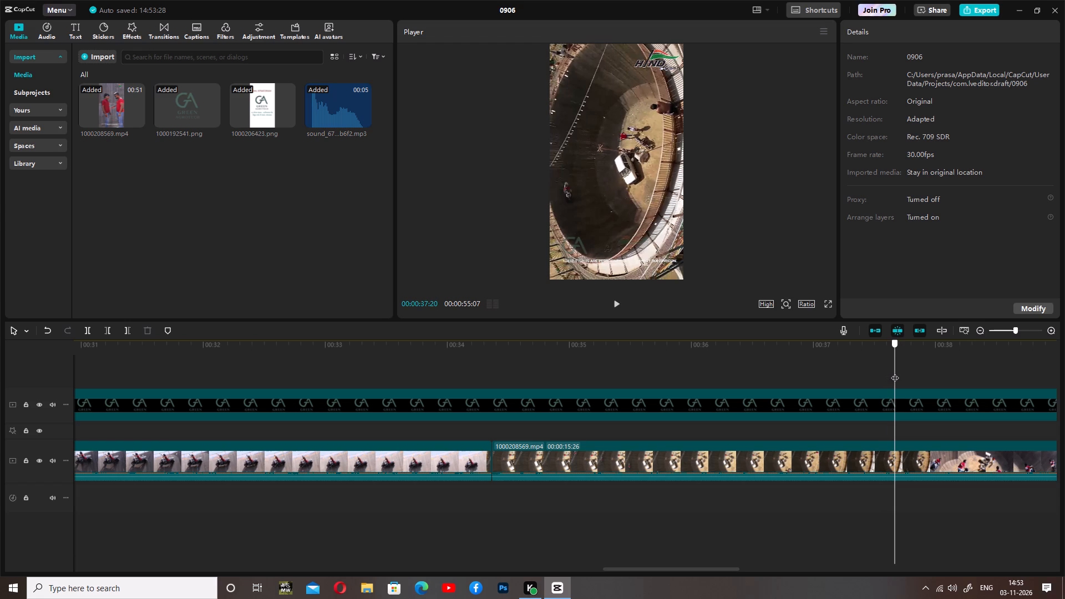
pyautogui.moveTo(895, 372); pyautogui.dragTo(905, 373)
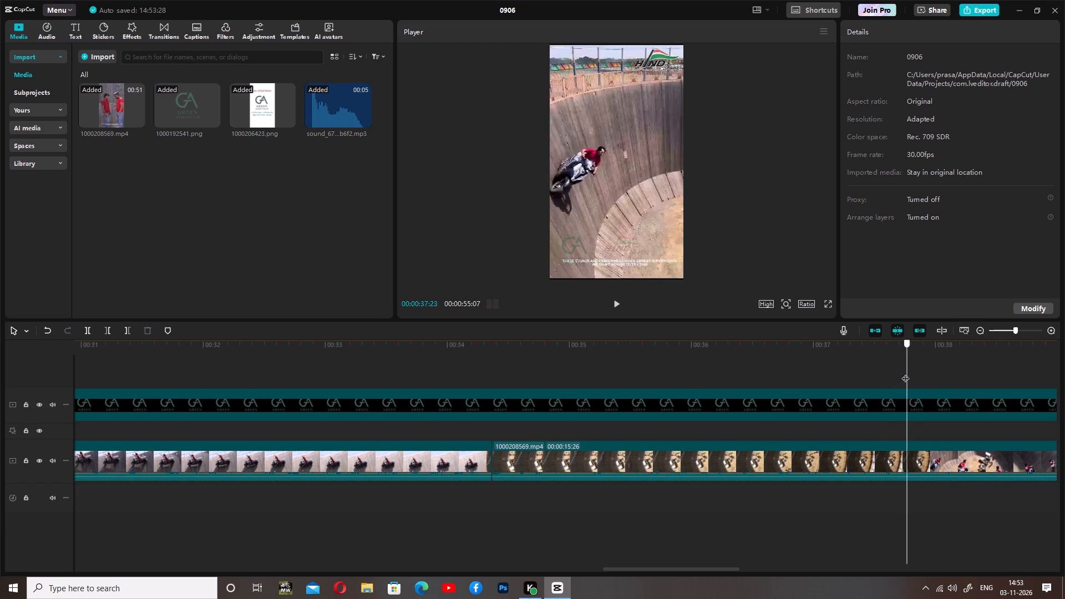
pyautogui.moveTo(905, 373); pyautogui.dragTo(904, 372)
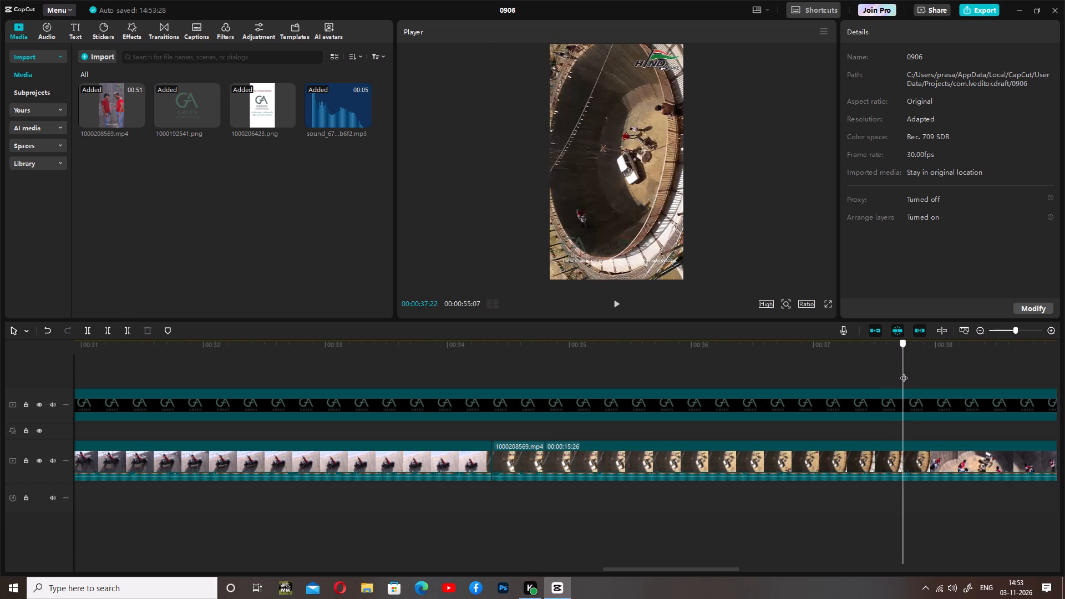
pyautogui.moveTo(904, 372); pyautogui.dragTo(903, 372)
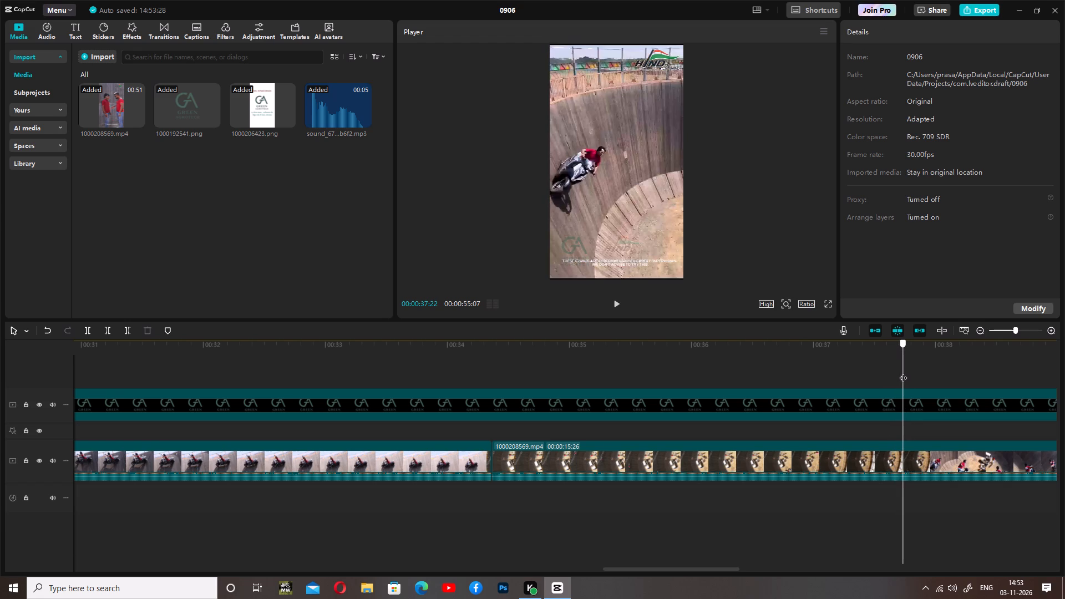
pyautogui.moveTo(903, 372); pyautogui.dragTo(905, 373)
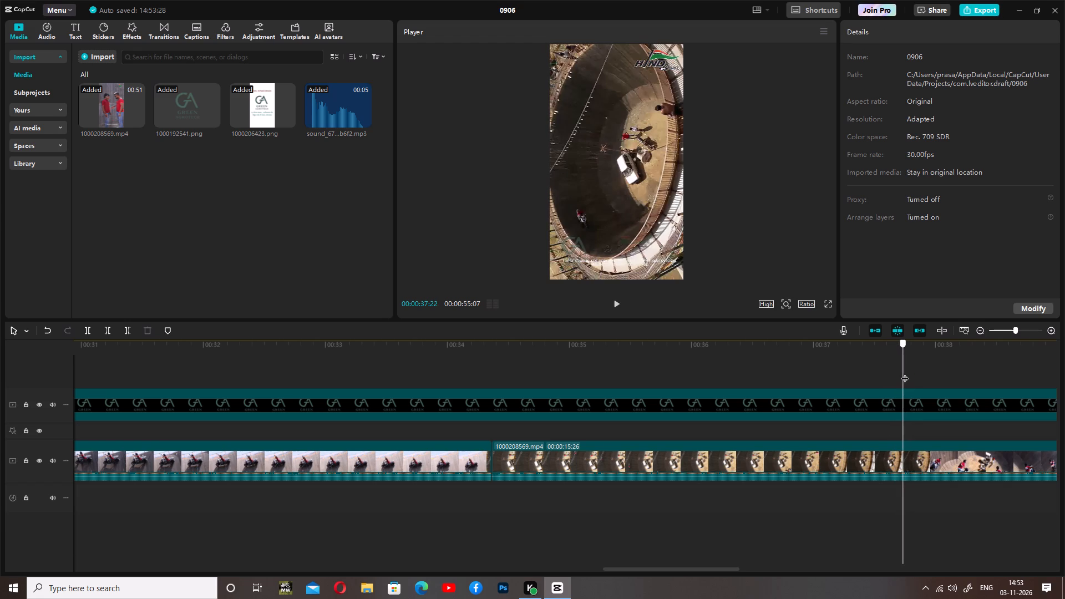
pyautogui.moveTo(905, 373); pyautogui.dragTo(906, 373)
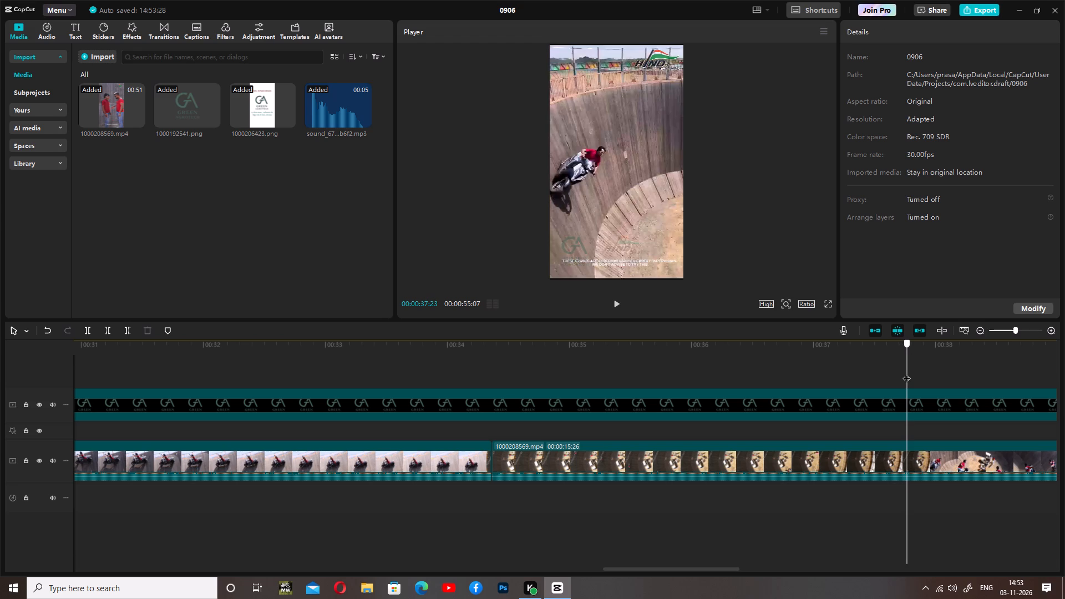
pyautogui.moveTo(906, 373); pyautogui.dragTo(904, 373)
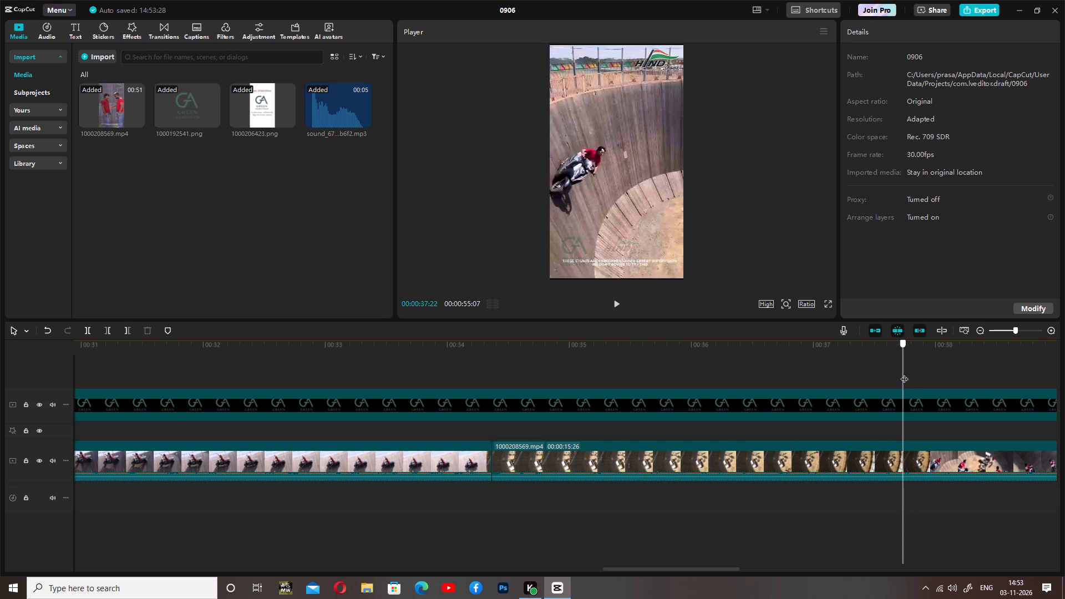
pyautogui.moveTo(904, 373); pyautogui.dragTo(905, 372)
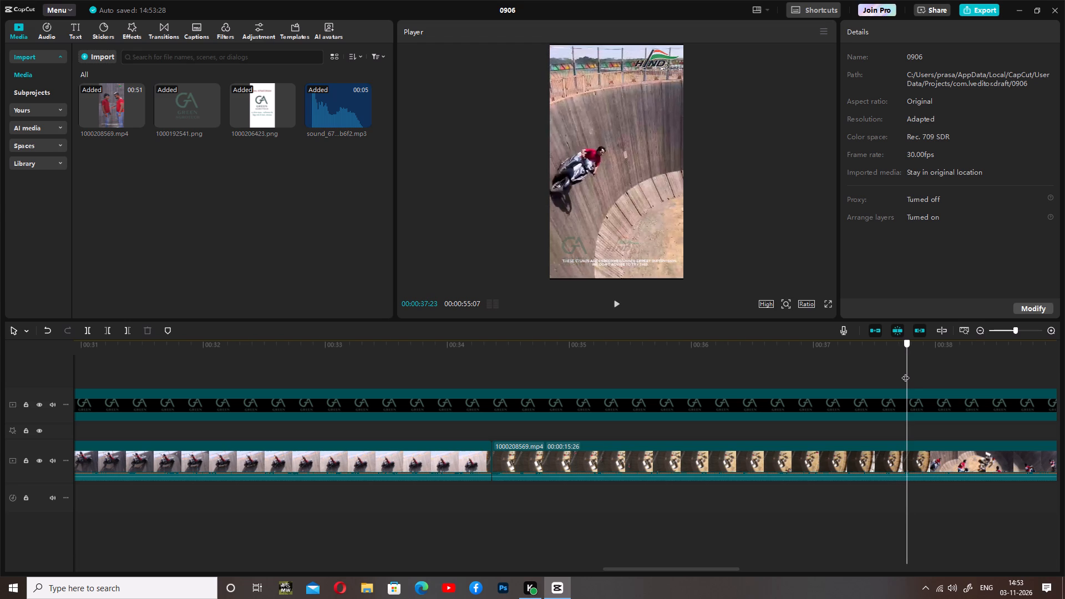
pyautogui.moveTo(905, 372); pyautogui.dragTo(906, 372)
pyautogui.click(85, 332)
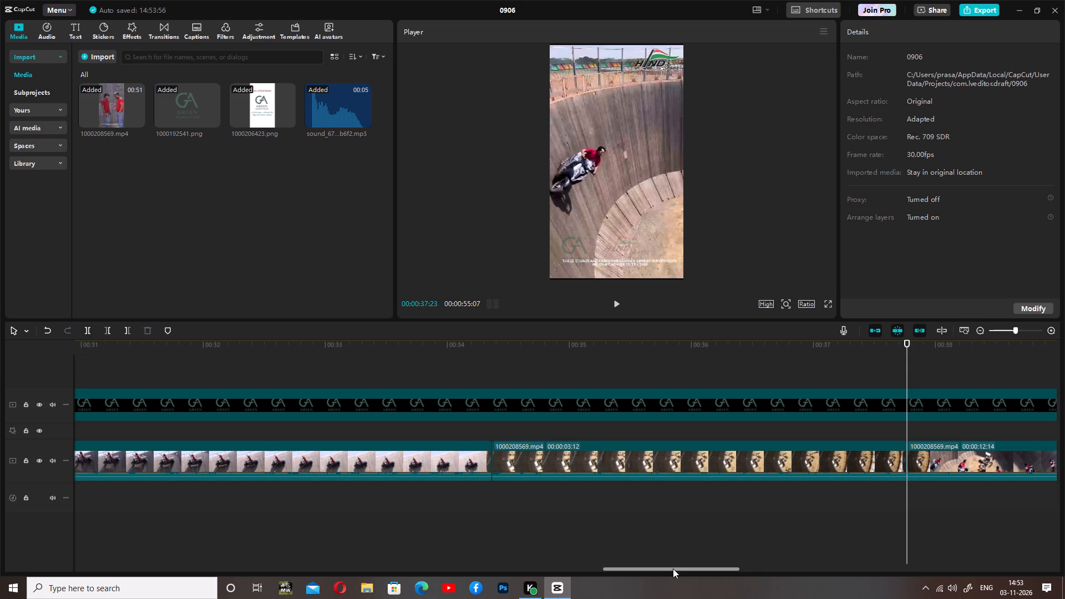
# Split the 1000208569.mp4 clip at 00:00:43:27, where the low view of the dark wall changes to the overhead view of the whole pit.
pyautogui.moveTo(674, 568); pyautogui.dragTo(768, 570)
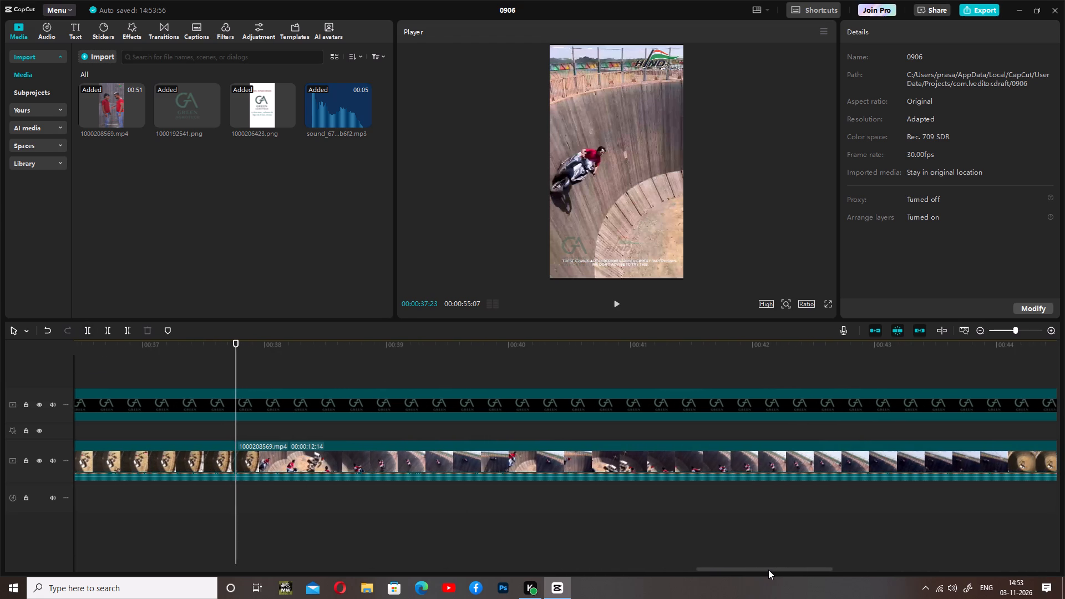
pyautogui.moveTo(768, 570); pyautogui.dragTo(778, 571)
pyautogui.click(617, 302)
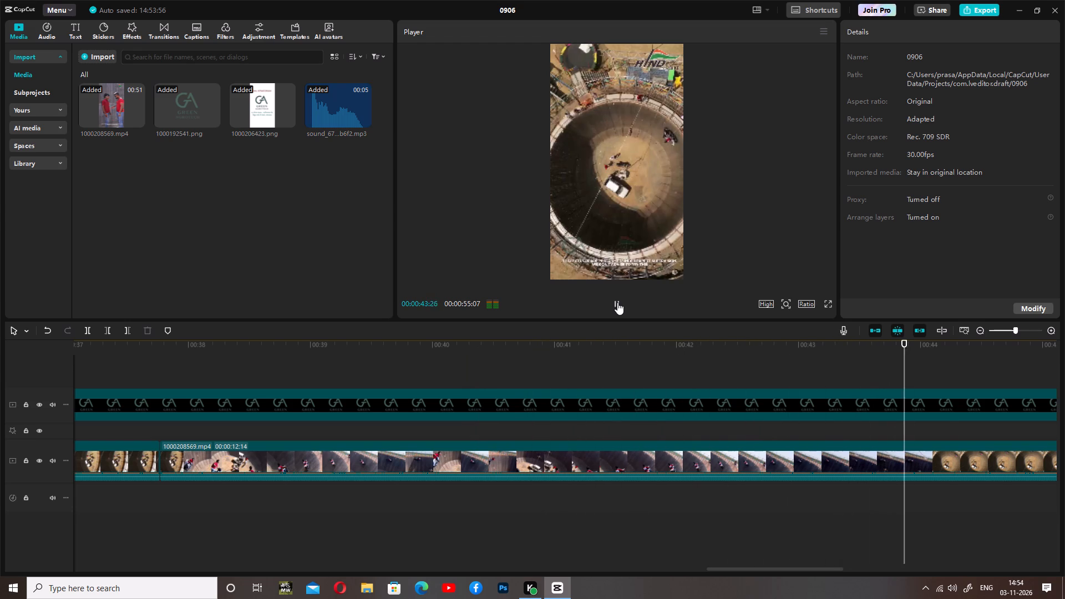
pyautogui.click(617, 302)
pyautogui.click(801, 573)
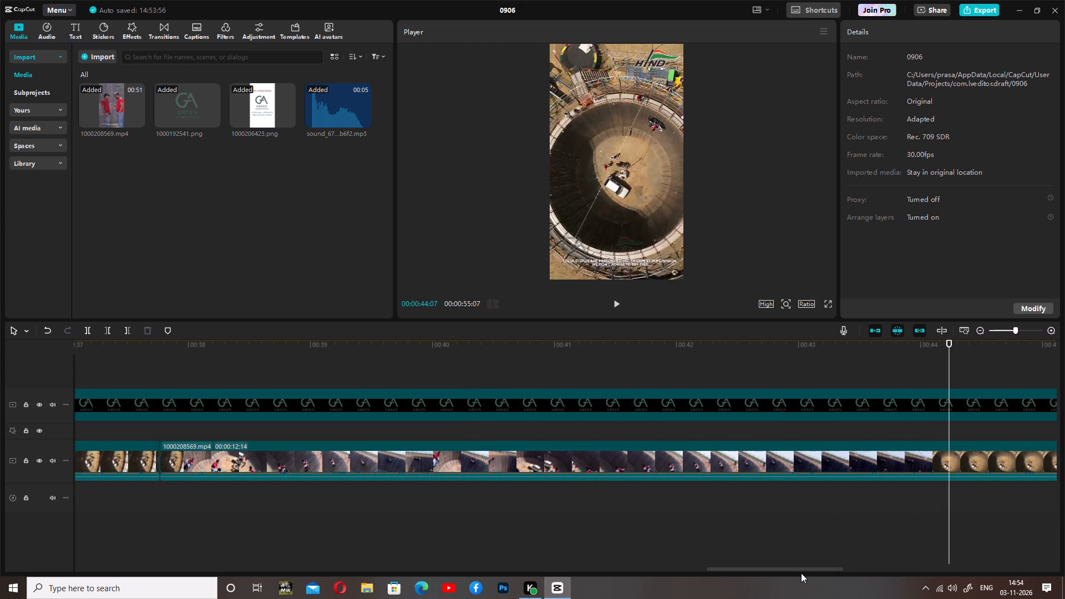
pyautogui.moveTo(798, 567); pyautogui.dragTo(855, 567)
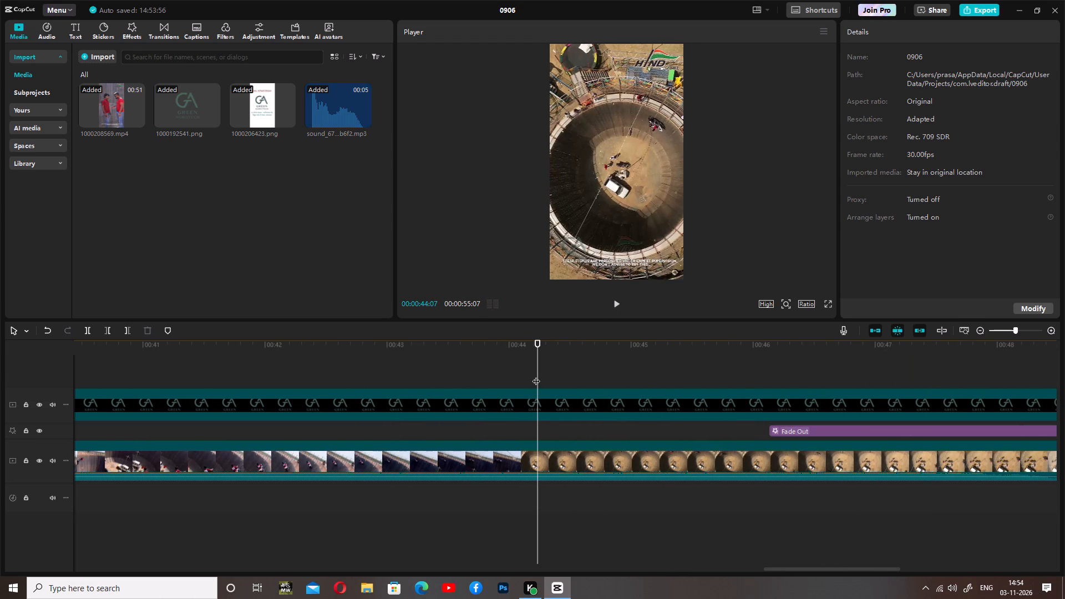
pyautogui.moveTo(536, 375); pyautogui.dragTo(504, 374)
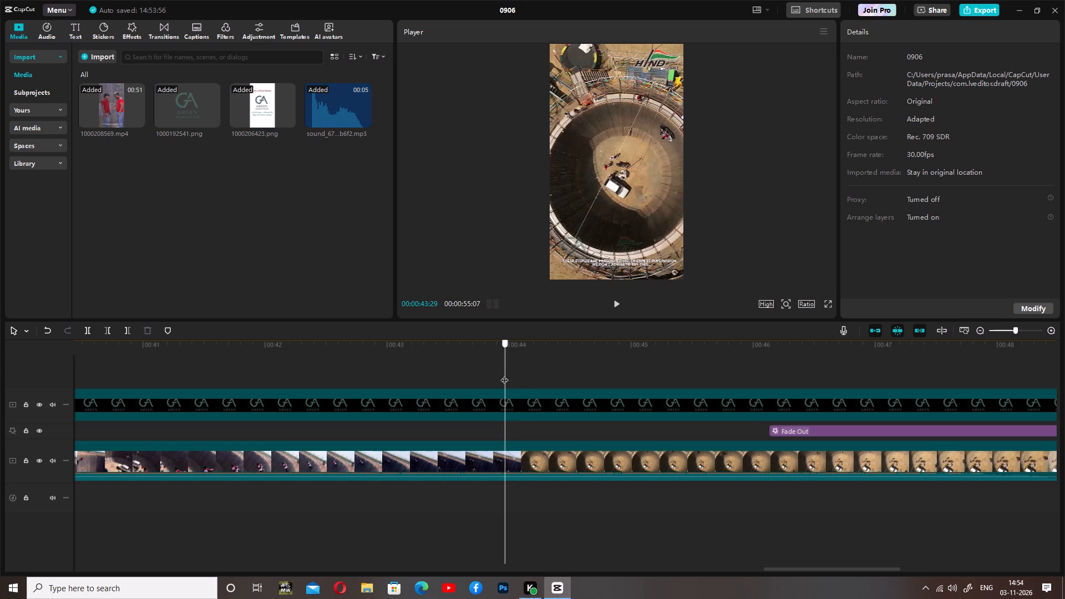
pyautogui.moveTo(504, 374); pyautogui.dragTo(496, 377)
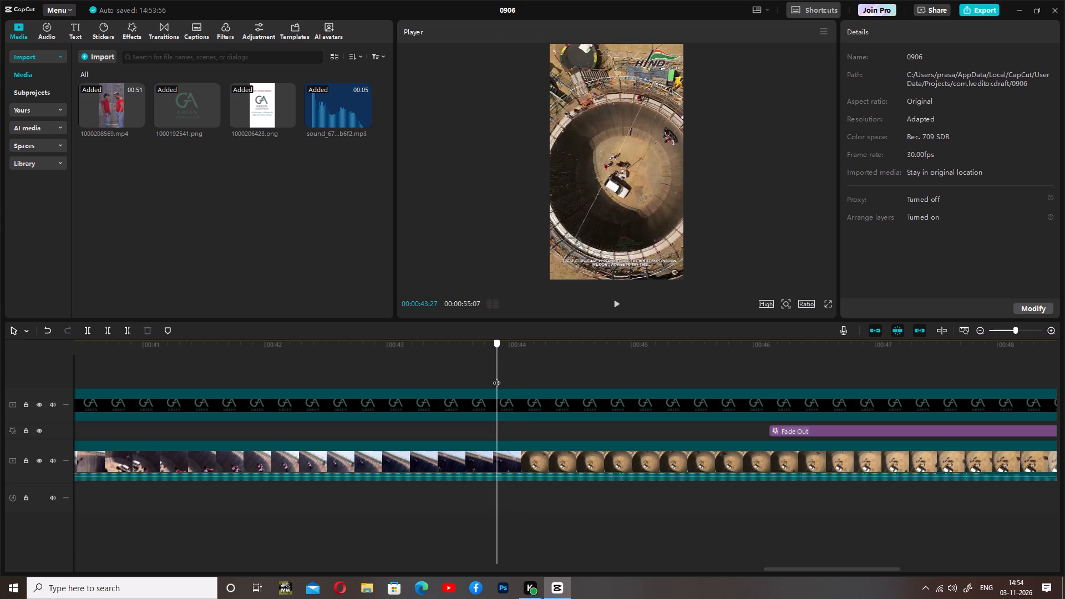
pyautogui.moveTo(496, 377); pyautogui.dragTo(494, 379)
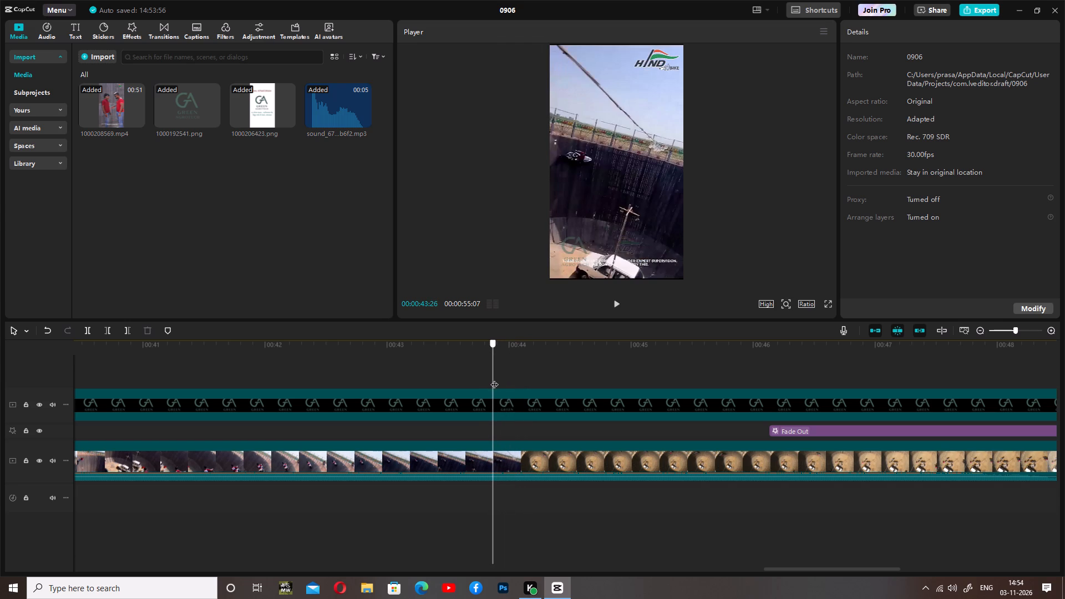
pyautogui.moveTo(494, 379); pyautogui.dragTo(496, 379)
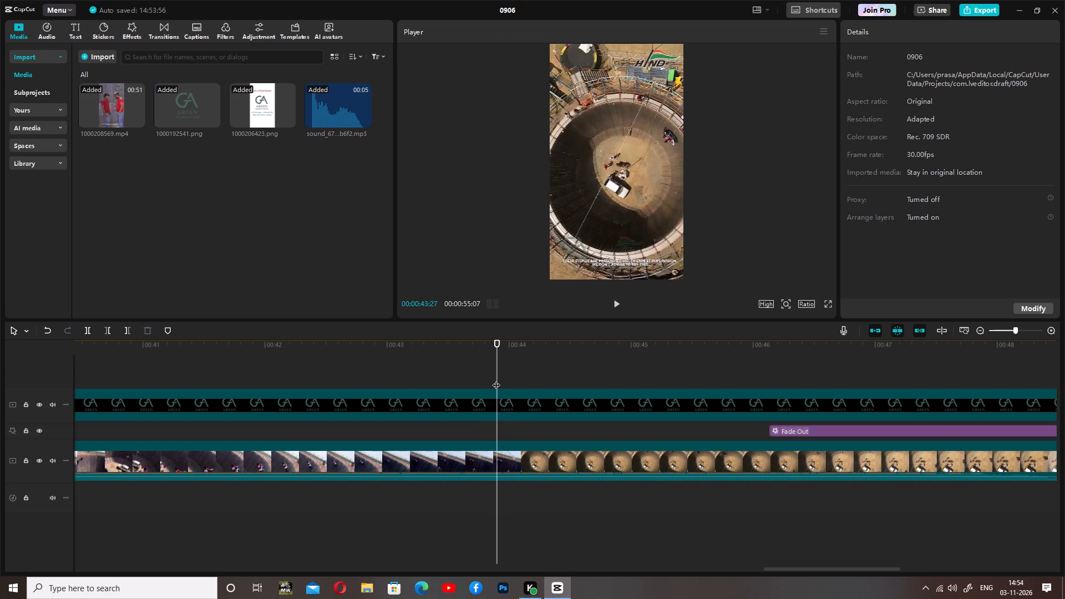
pyautogui.click(88, 327)
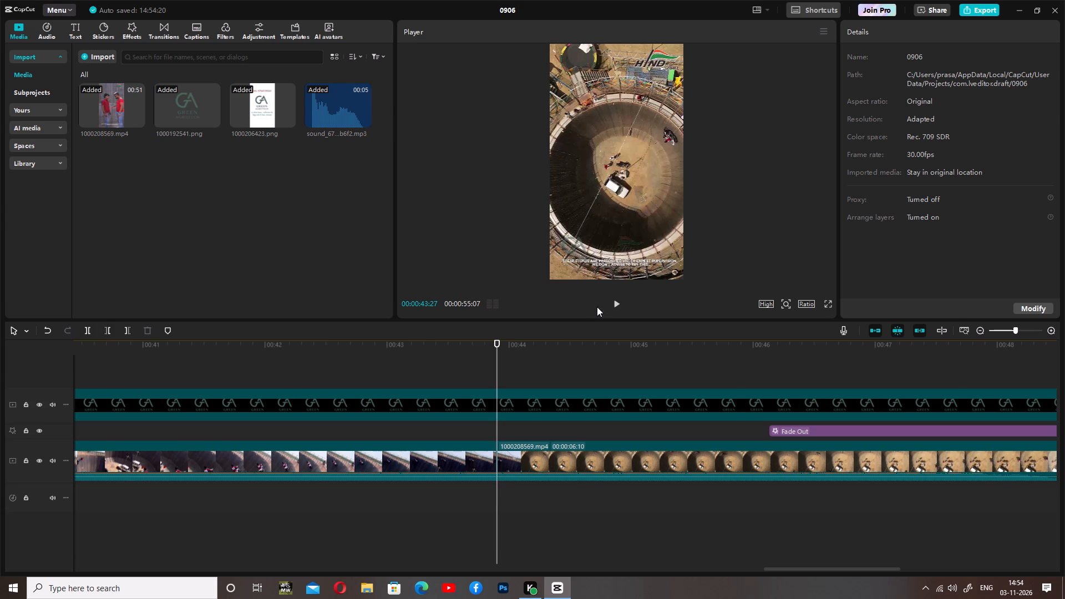
# Play the rest of the video through the Green Agrotech end card, and review the edit again from 00:00:00:00.
pyautogui.click(615, 305)
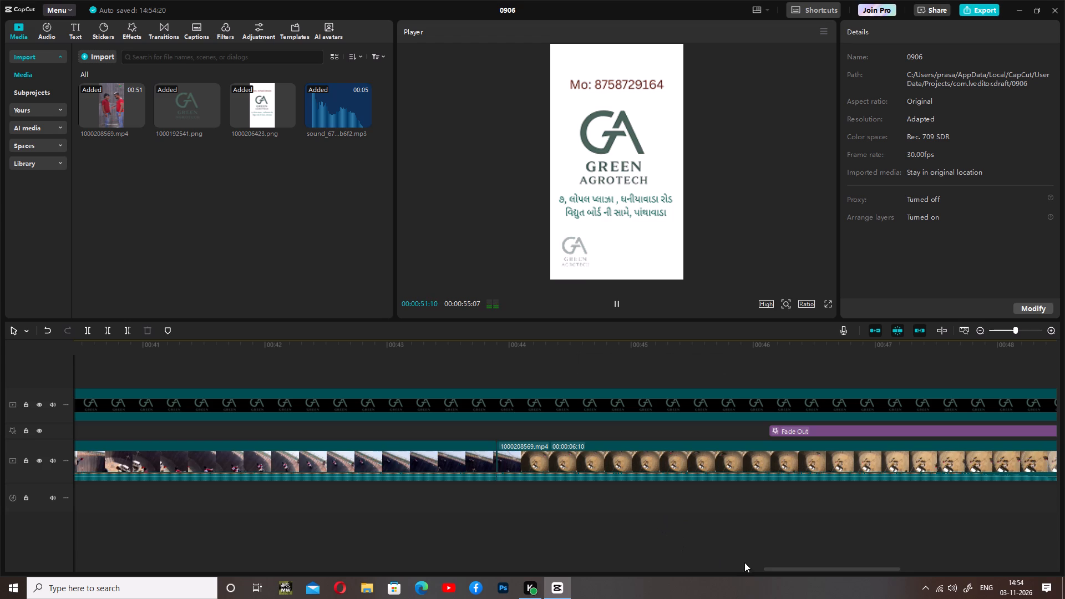
pyautogui.moveTo(798, 568); pyautogui.dragTo(894, 568)
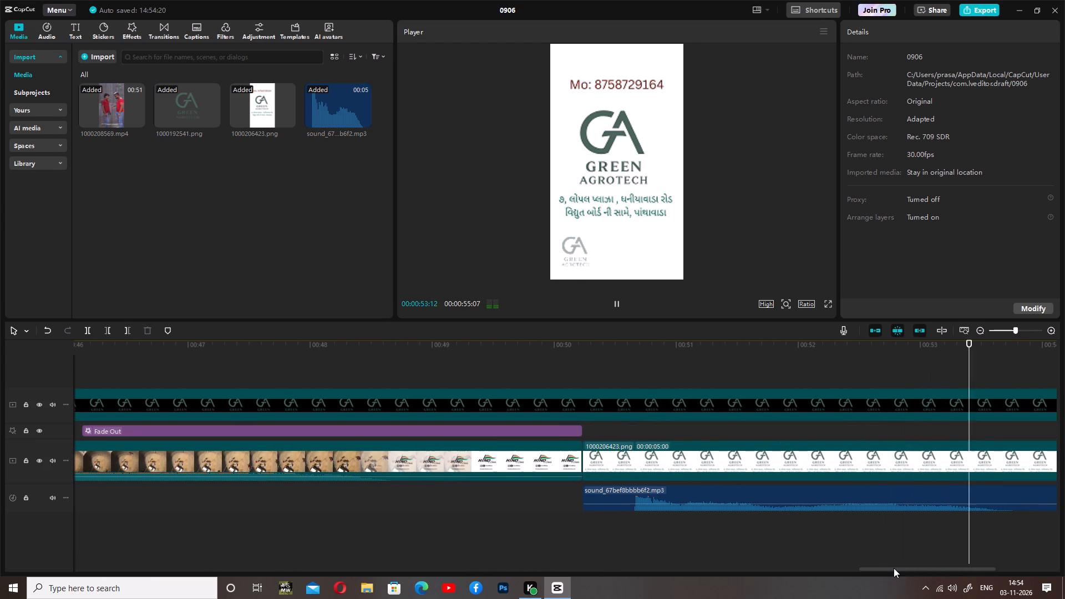
pyautogui.moveTo(894, 568); pyautogui.dragTo(924, 568)
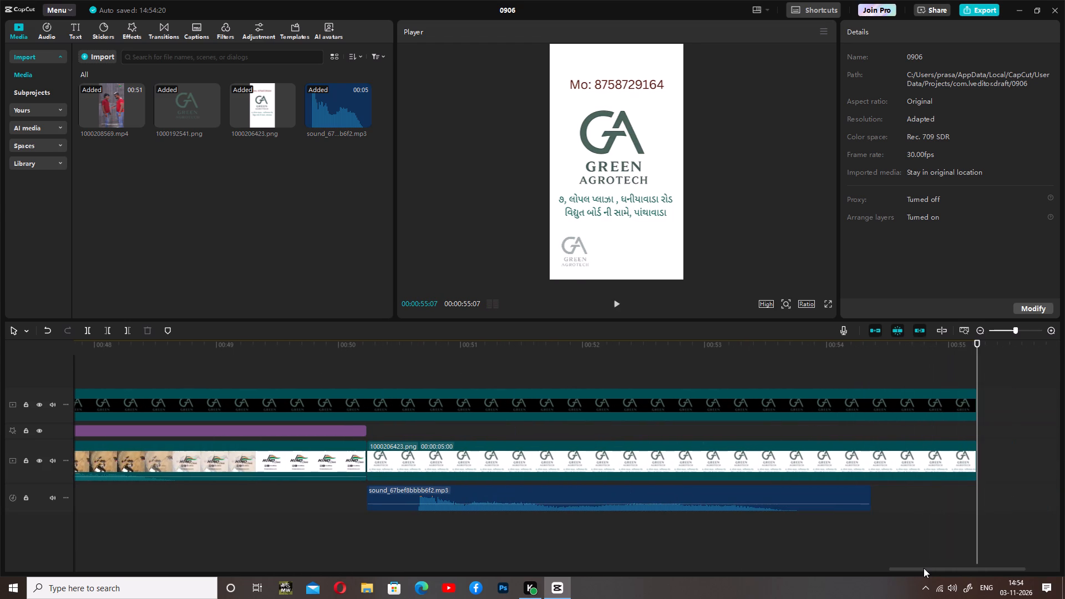
pyautogui.moveTo(924, 568); pyautogui.dragTo(216, 539)
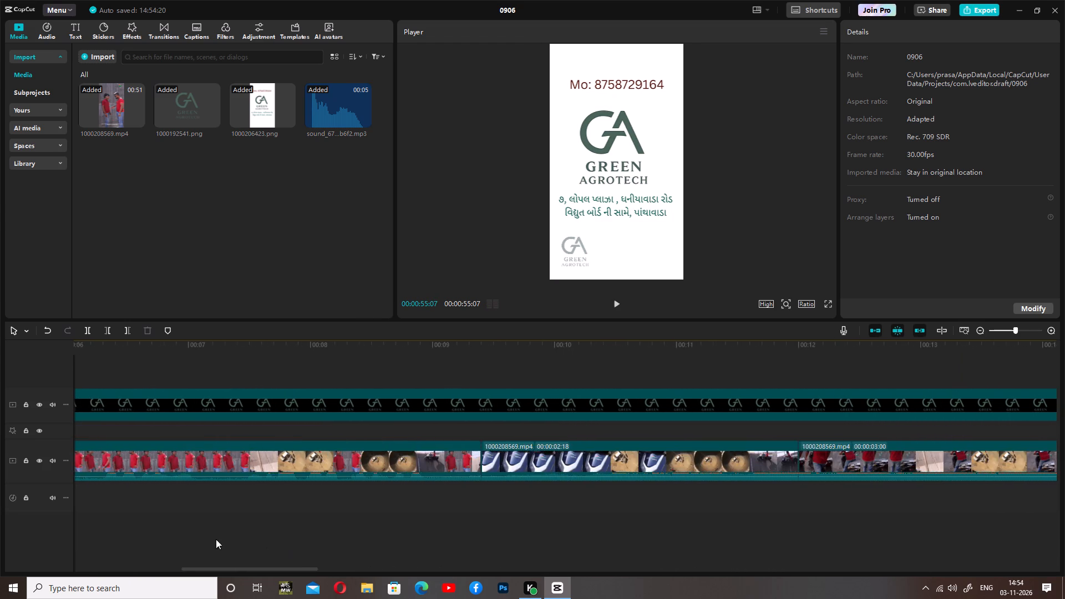
pyautogui.moveTo(216, 539); pyautogui.dragTo(0, 488)
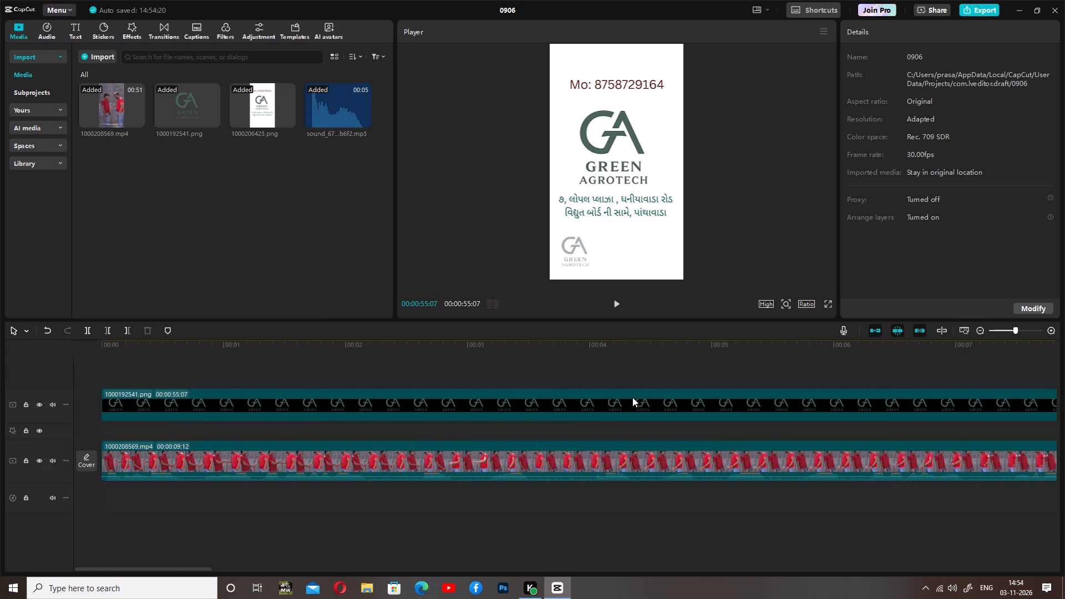
pyautogui.click(101, 374)
pyautogui.click(111, 373)
pyautogui.moveTo(112, 372); pyautogui.dragTo(108, 372)
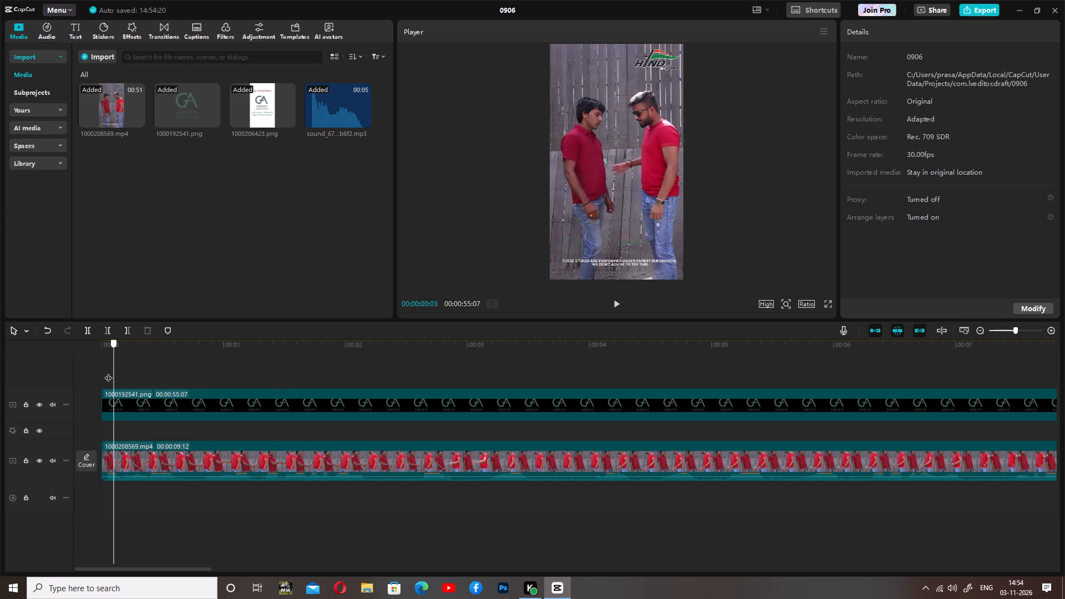
pyautogui.moveTo(108, 372); pyautogui.dragTo(80, 372)
pyautogui.click(613, 302)
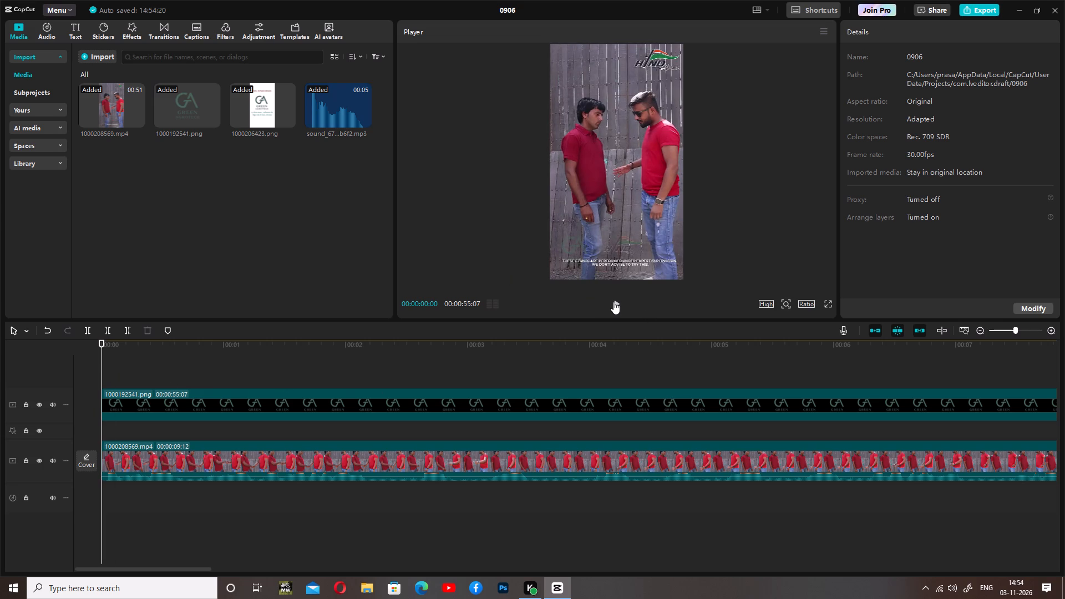